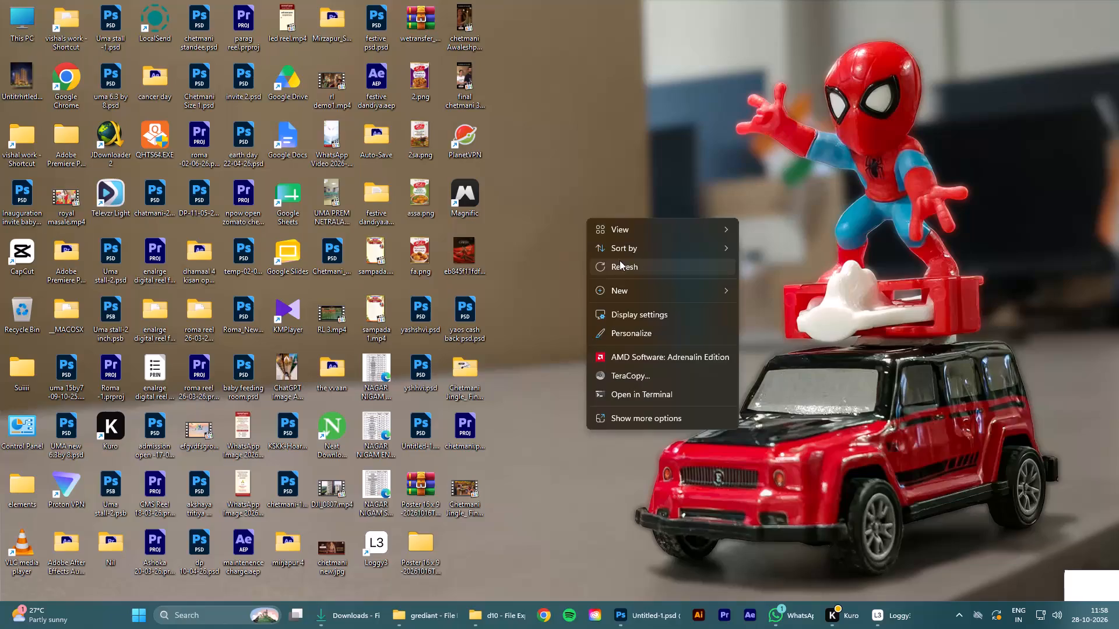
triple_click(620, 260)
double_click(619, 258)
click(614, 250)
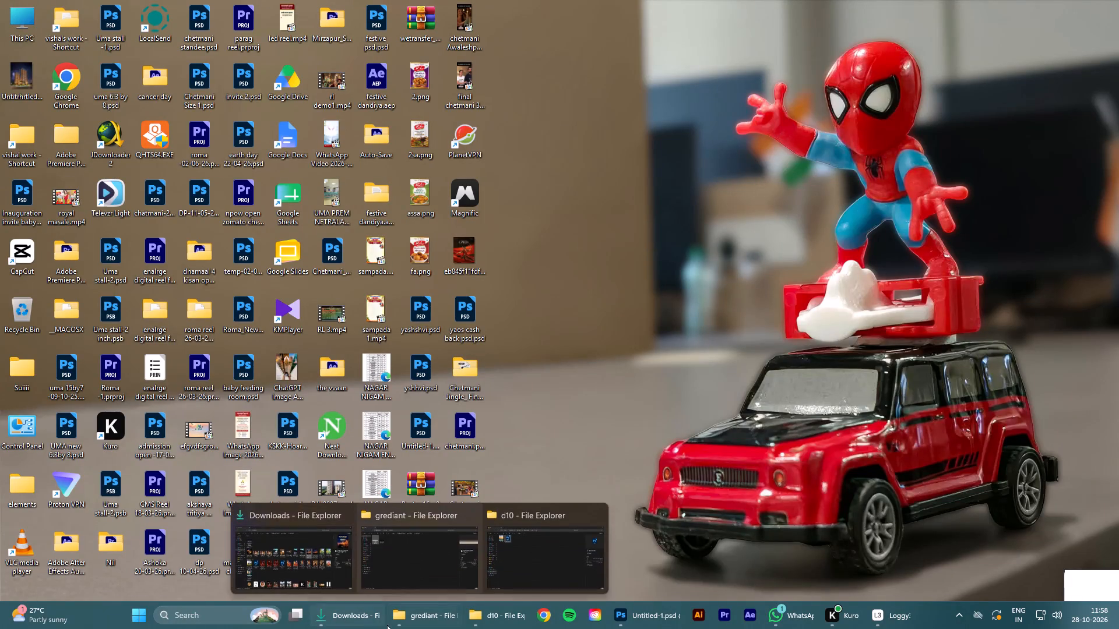
Close the open grediant and d10 folder windows.
click(425, 623)
click(1110, 2)
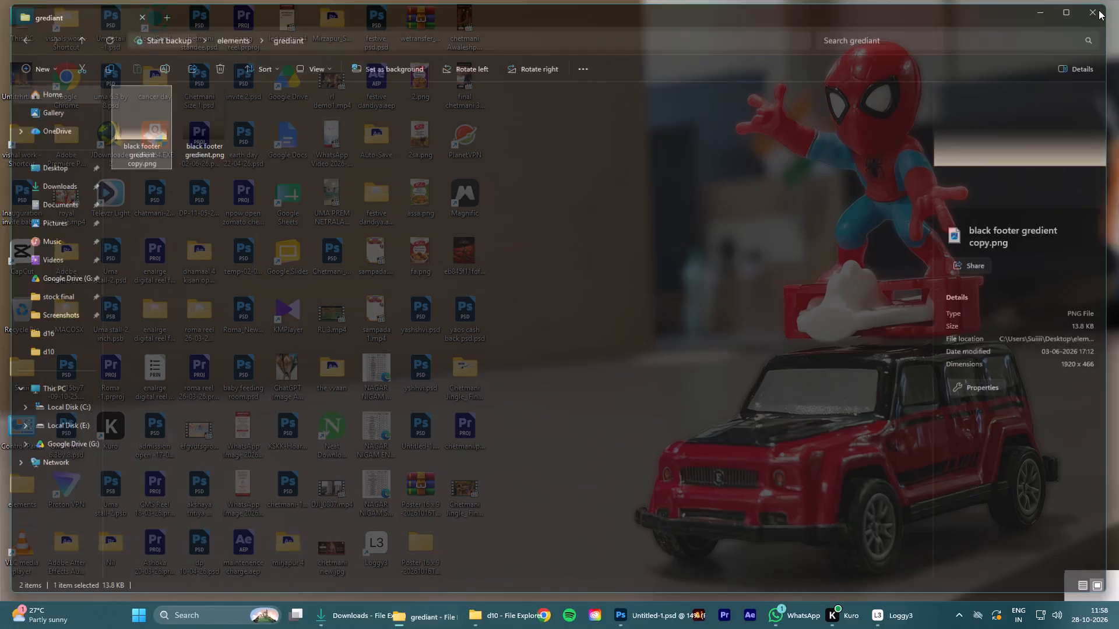
click(458, 621)
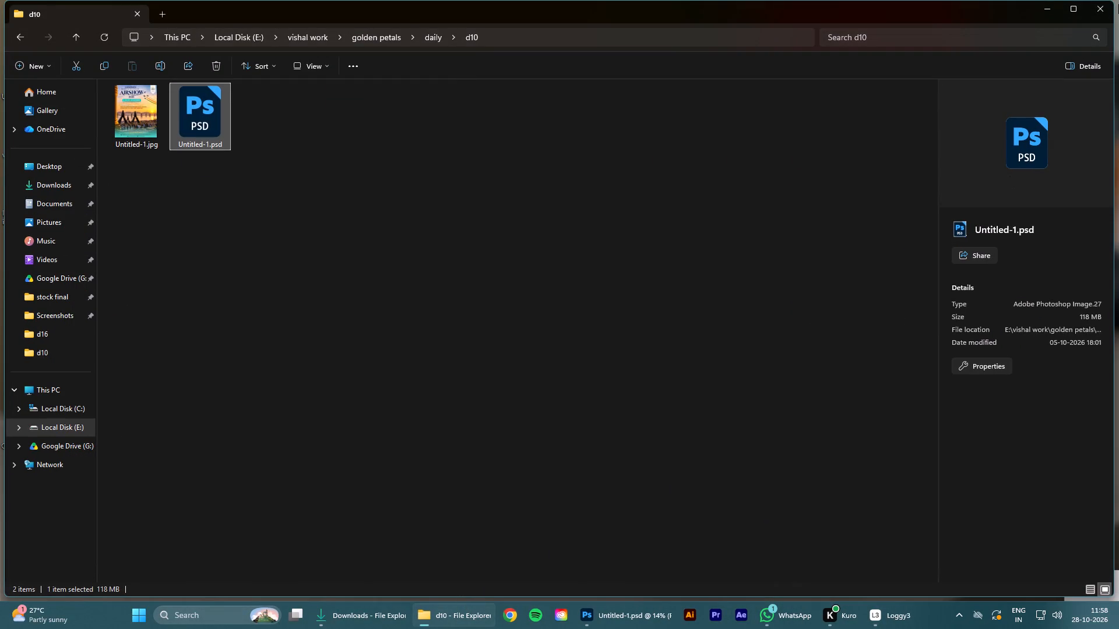
click(1100, 6)
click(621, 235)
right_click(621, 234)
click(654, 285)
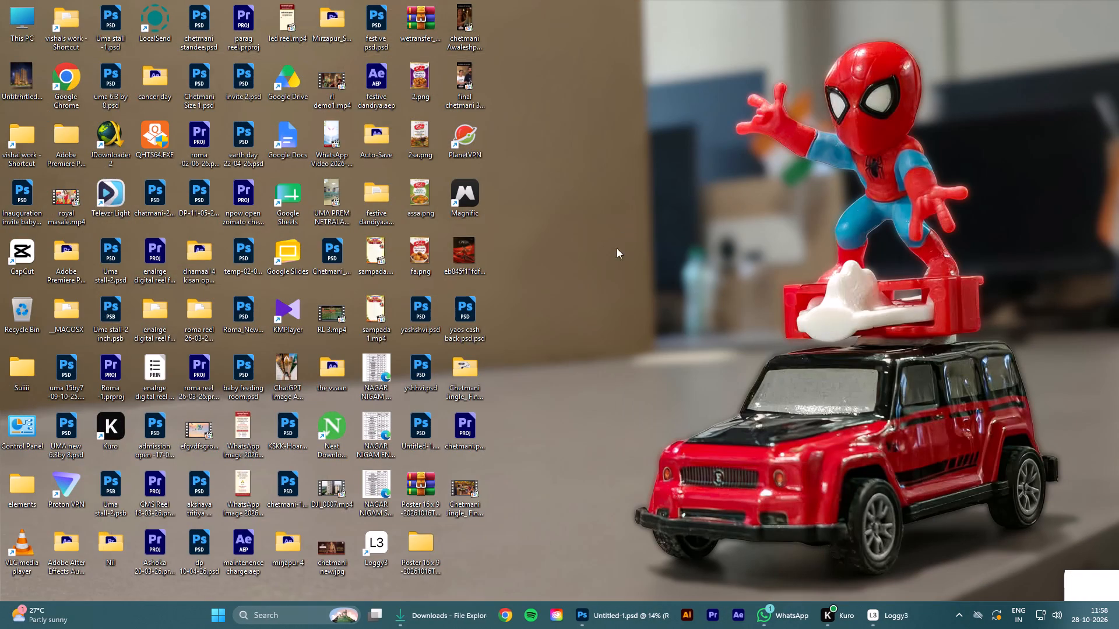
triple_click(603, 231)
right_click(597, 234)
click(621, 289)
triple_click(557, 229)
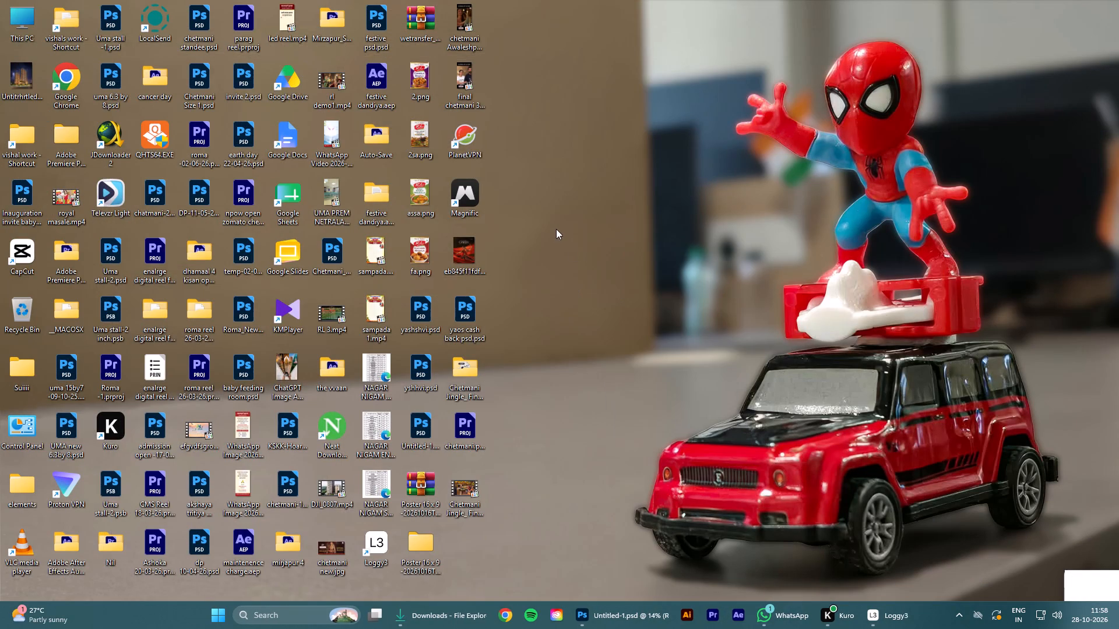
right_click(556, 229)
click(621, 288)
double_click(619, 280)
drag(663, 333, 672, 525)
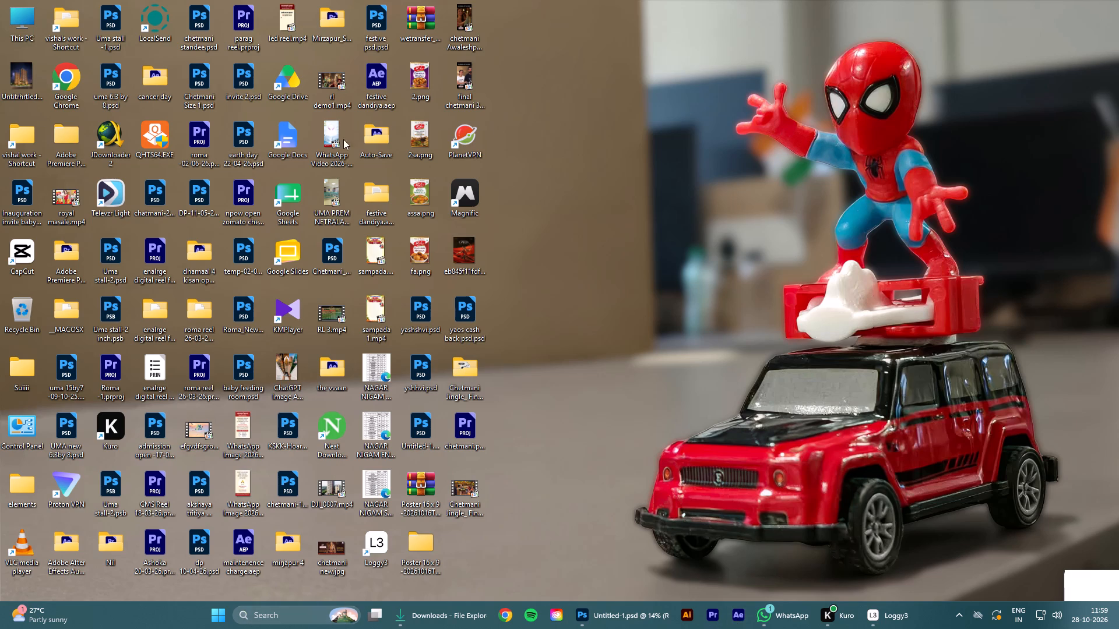
Open the stock final folder inside the jalan folder, starting from the vishals work desktop shortcut.
double_click(58, 23)
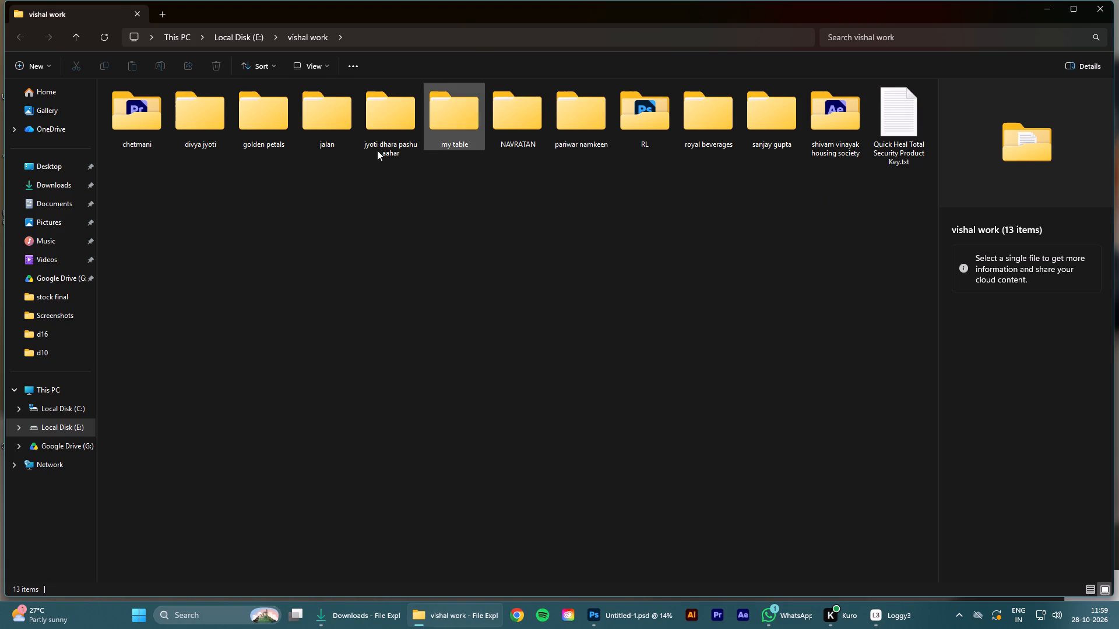
double_click(334, 117)
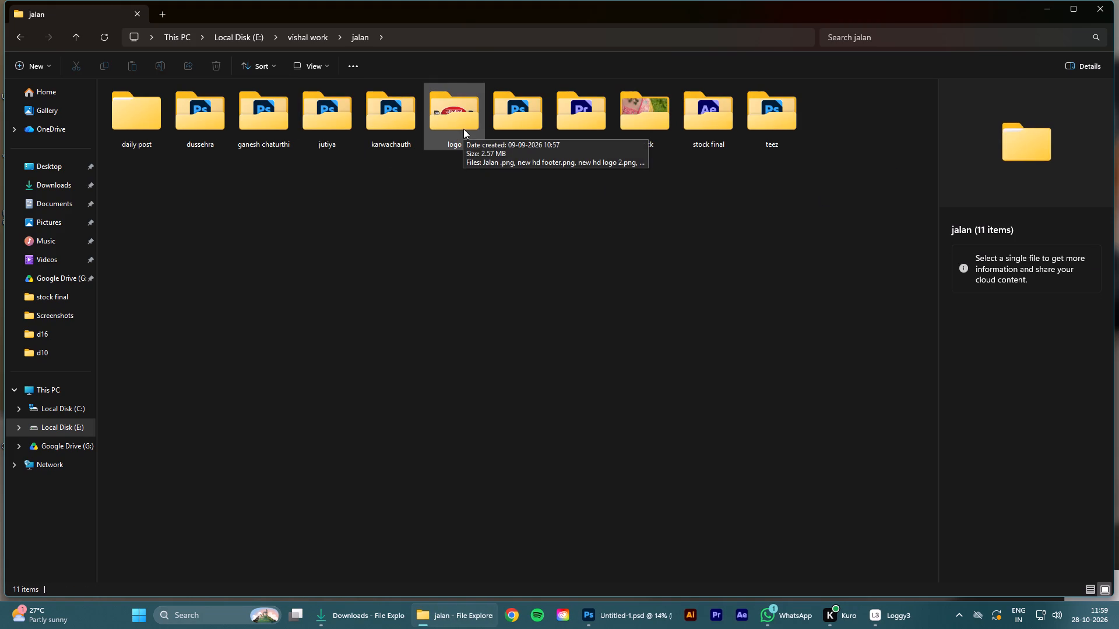
click(515, 271)
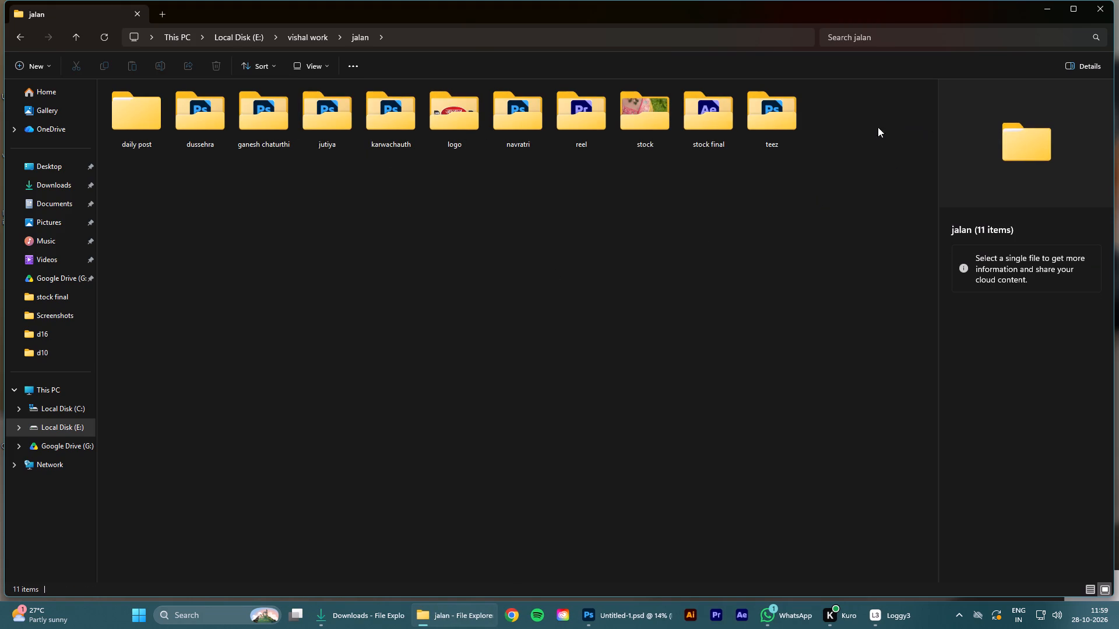
double_click(709, 132)
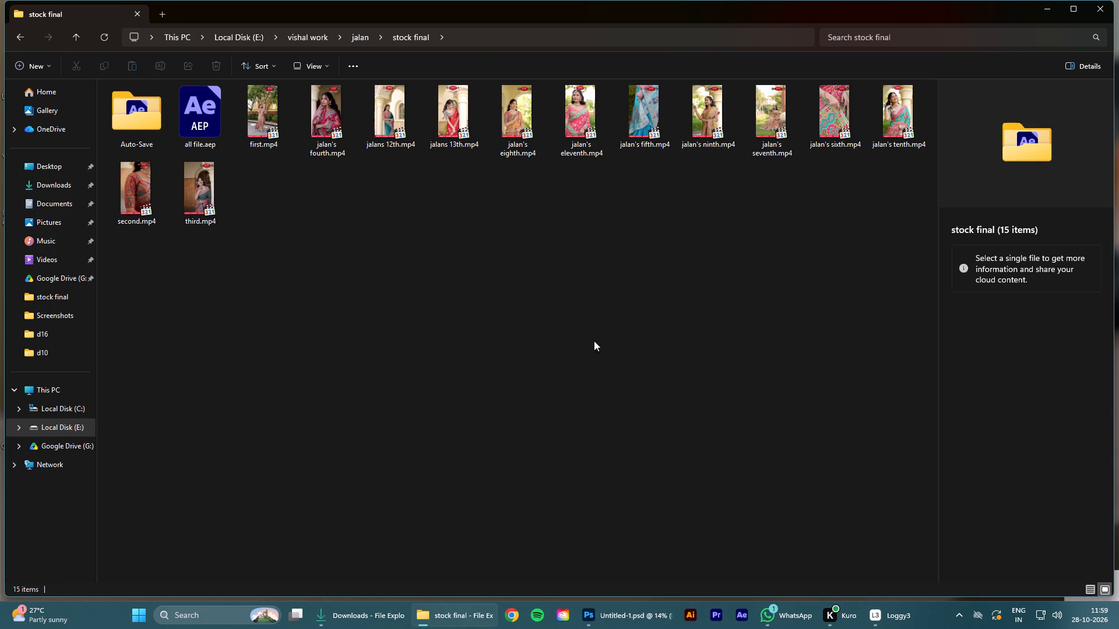
click(579, 351)
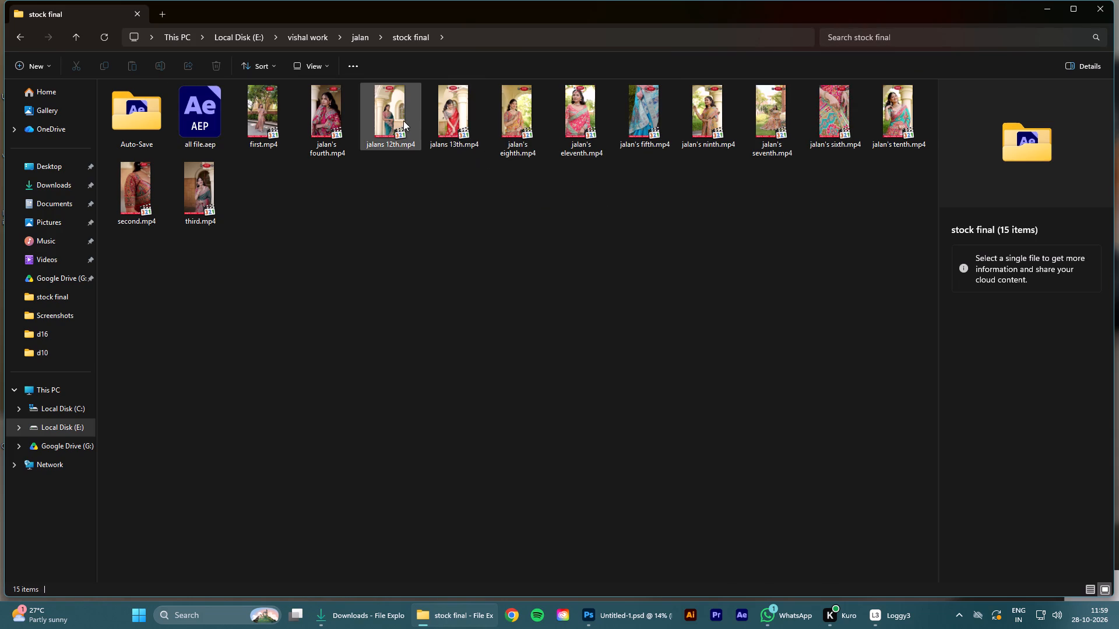
Play the video jalans 13th.mp4 to review it, moving the player clear of the file thumbnails, and close the player.
double_click(457, 108)
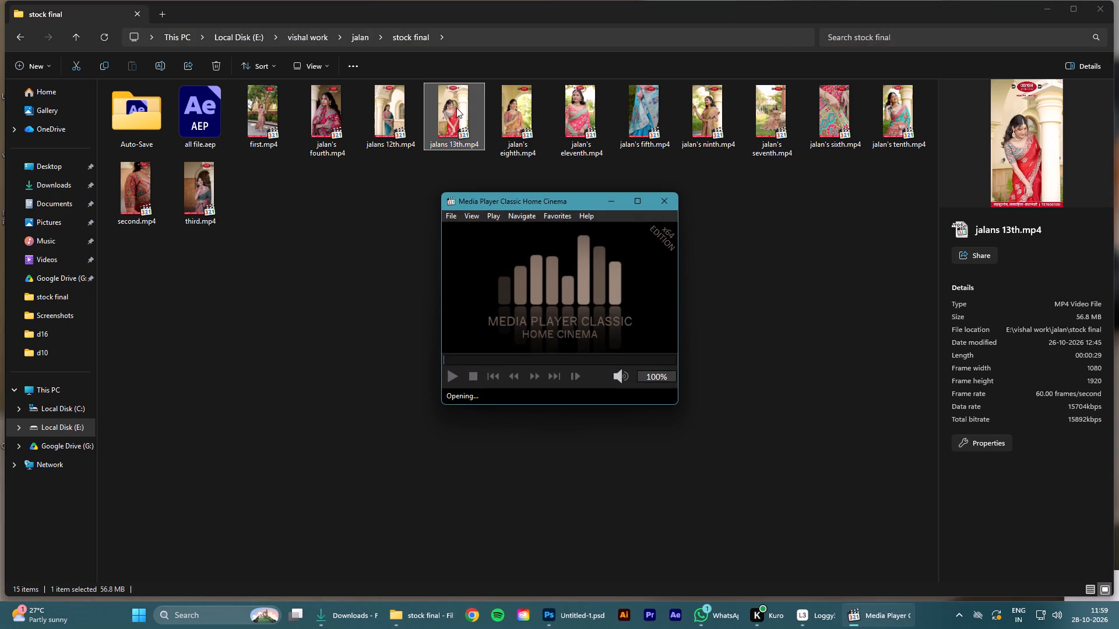
drag(547, 5, 768, 241)
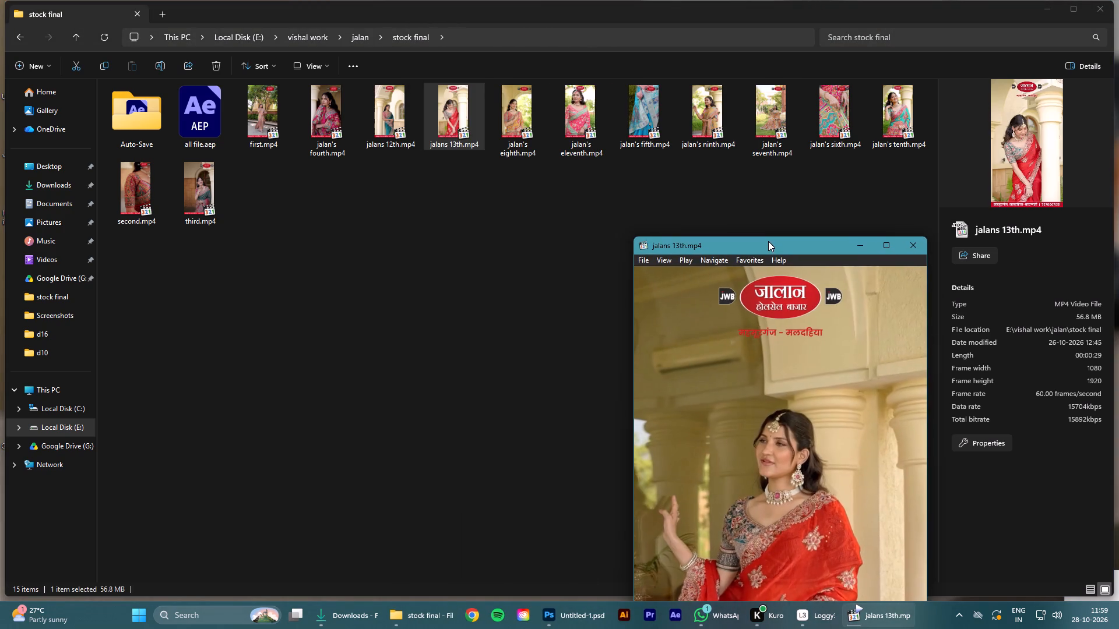
drag(768, 241, 762, 224)
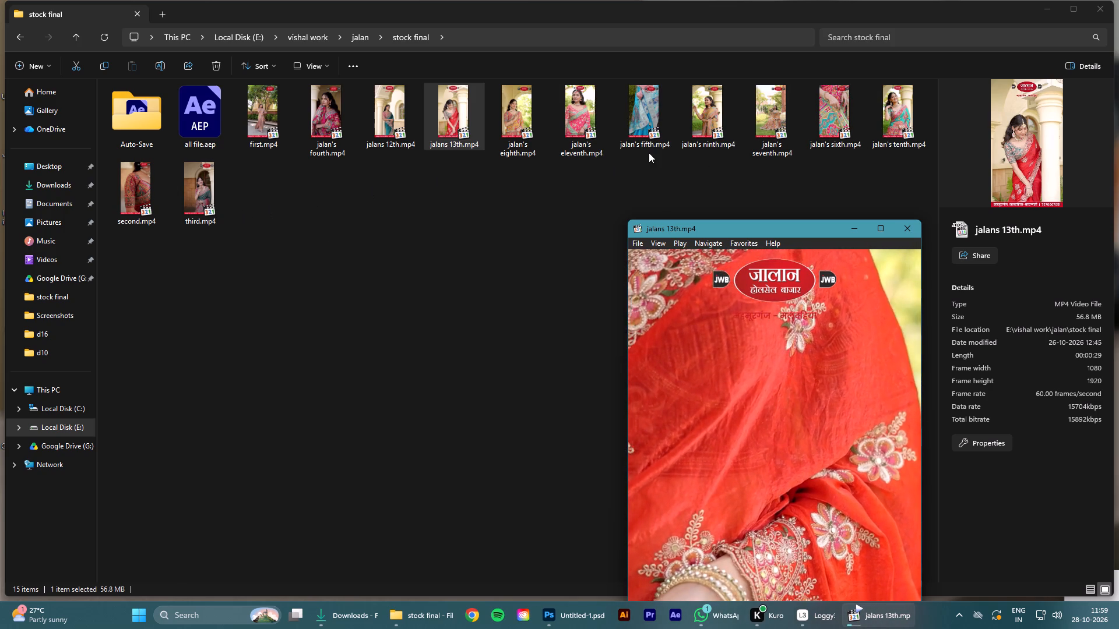
click(902, 228)
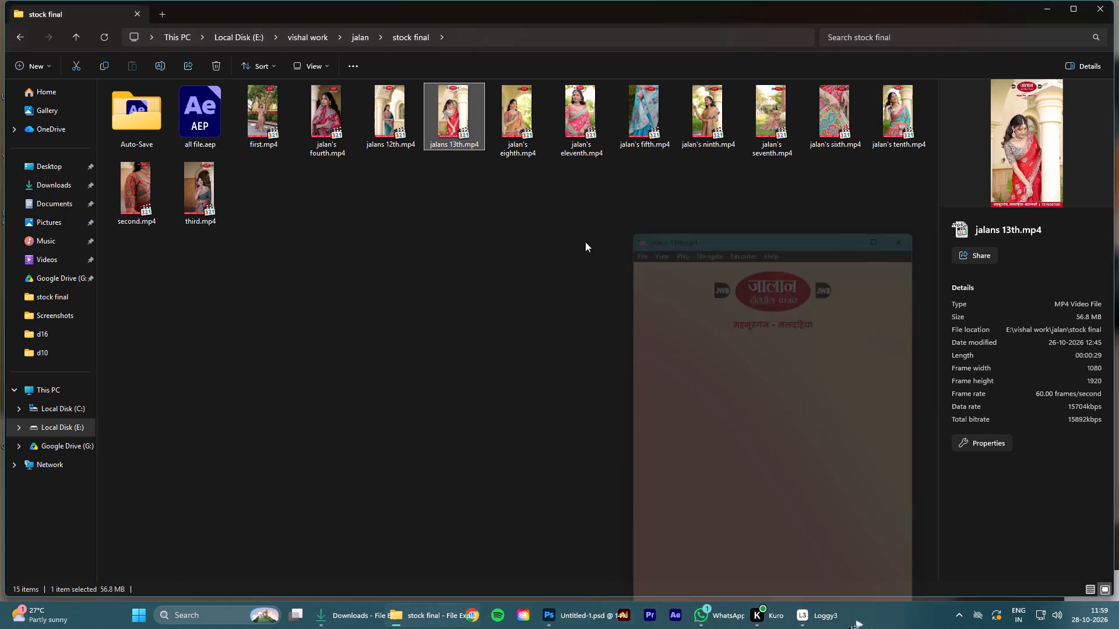
click(546, 234)
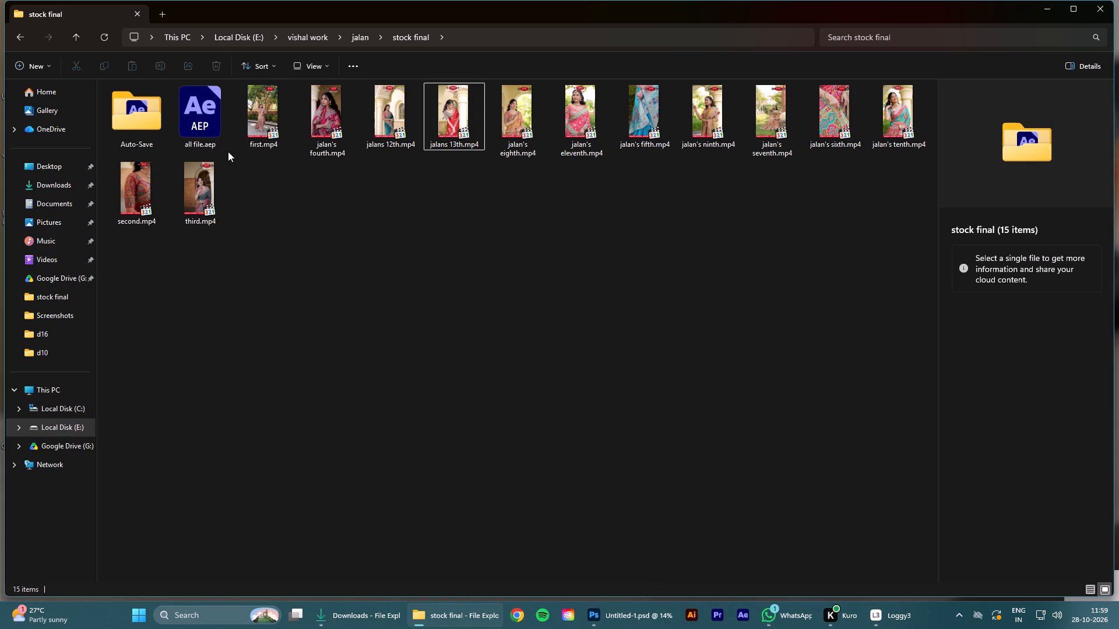
Open the After Effects project all file.aep from the stock final folder.
double_click(195, 120)
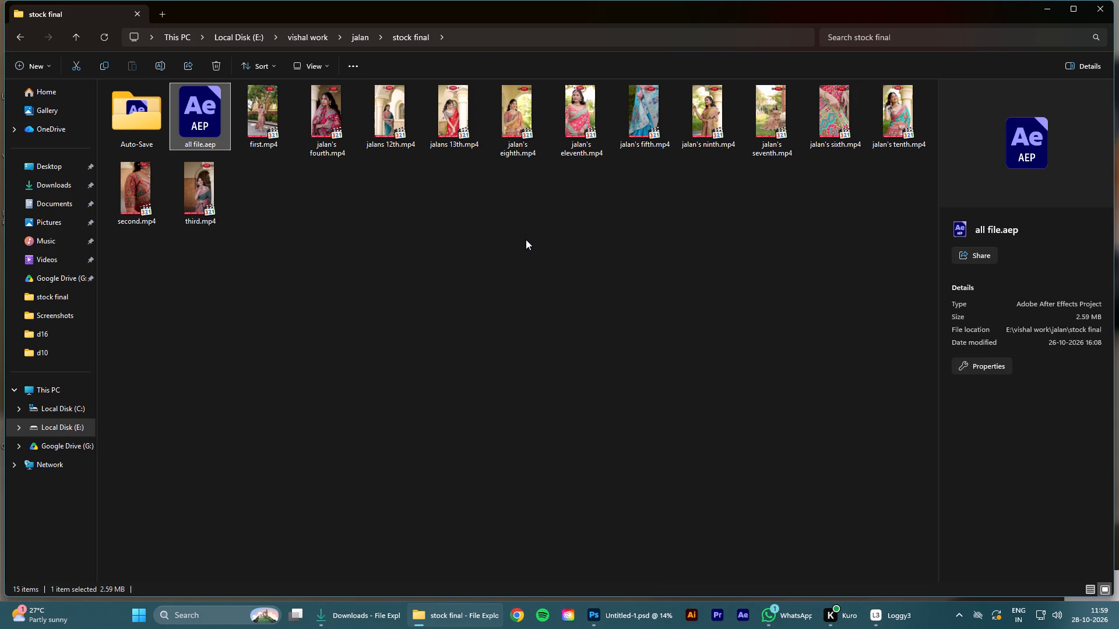
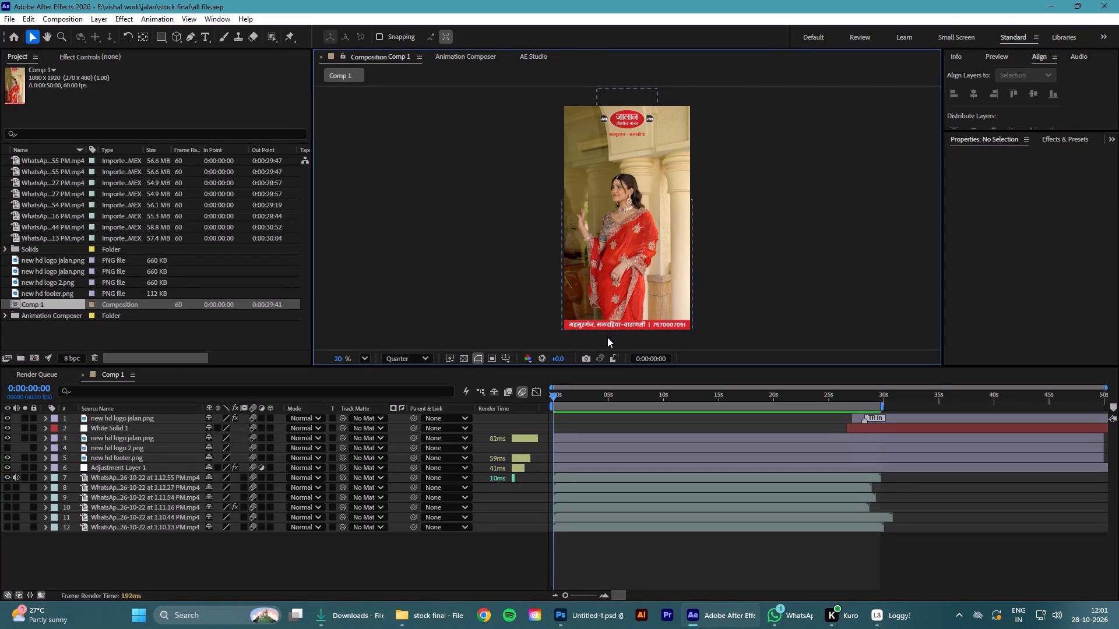
Preview the opening seconds of Comp 1, and return the playhead to the start of the timeline.
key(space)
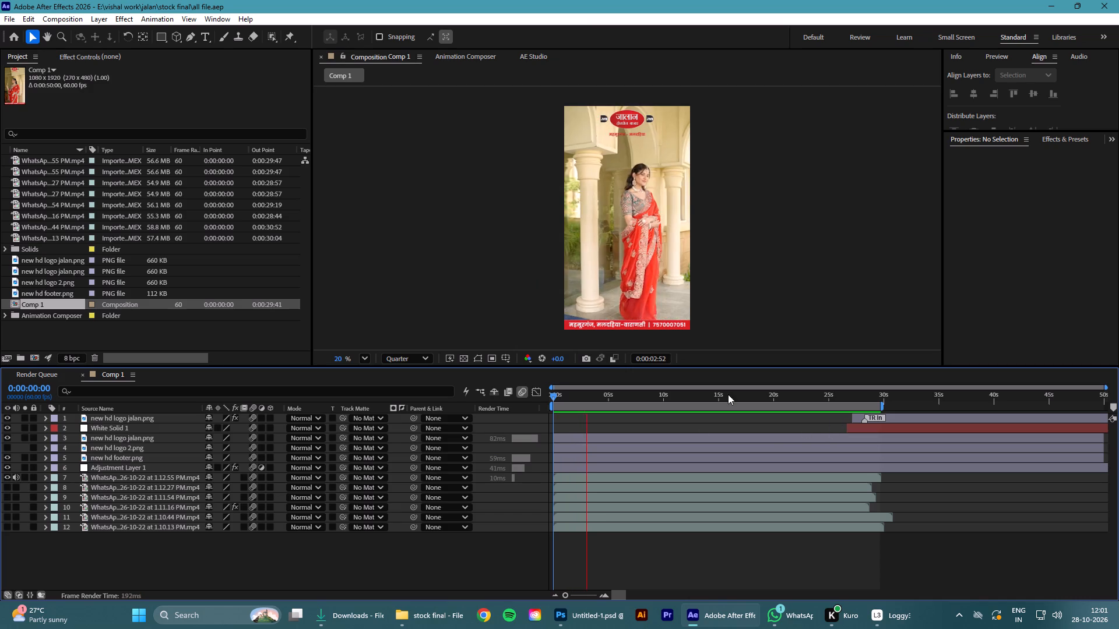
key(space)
drag(603, 393, 514, 391)
Switch to File Explorer and open the stock folder inside the jalan folder.
click(441, 610)
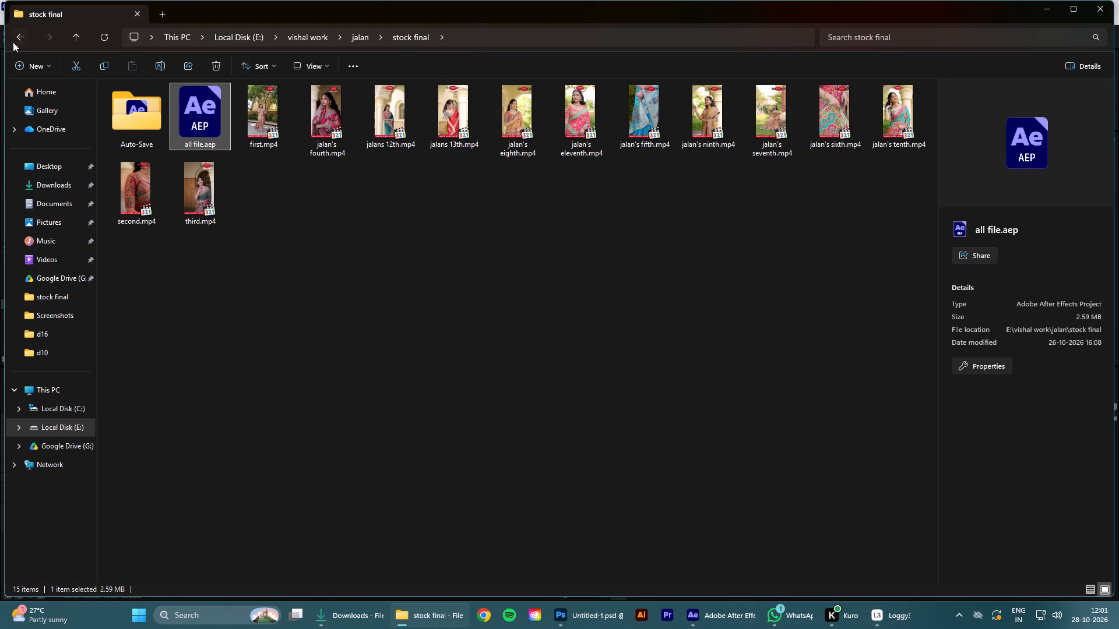
click(19, 37)
click(459, 276)
double_click(639, 123)
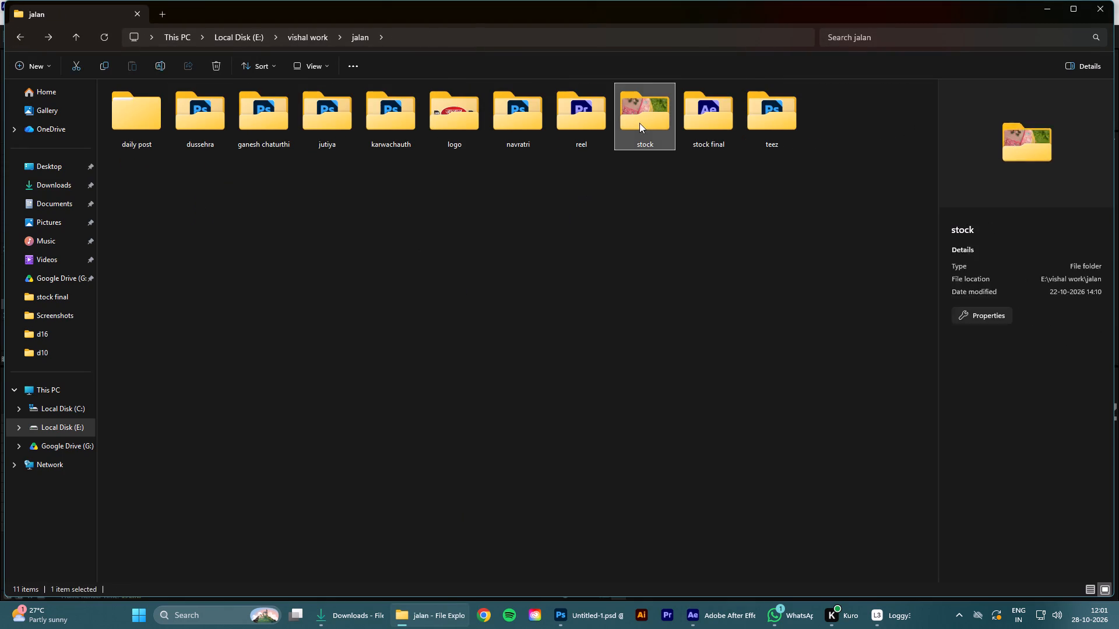
Play the source clip WhatsApp Video 2026-10-22 at 1.12.55 PM.mp4 to check it, and close the player.
double_click(445, 127)
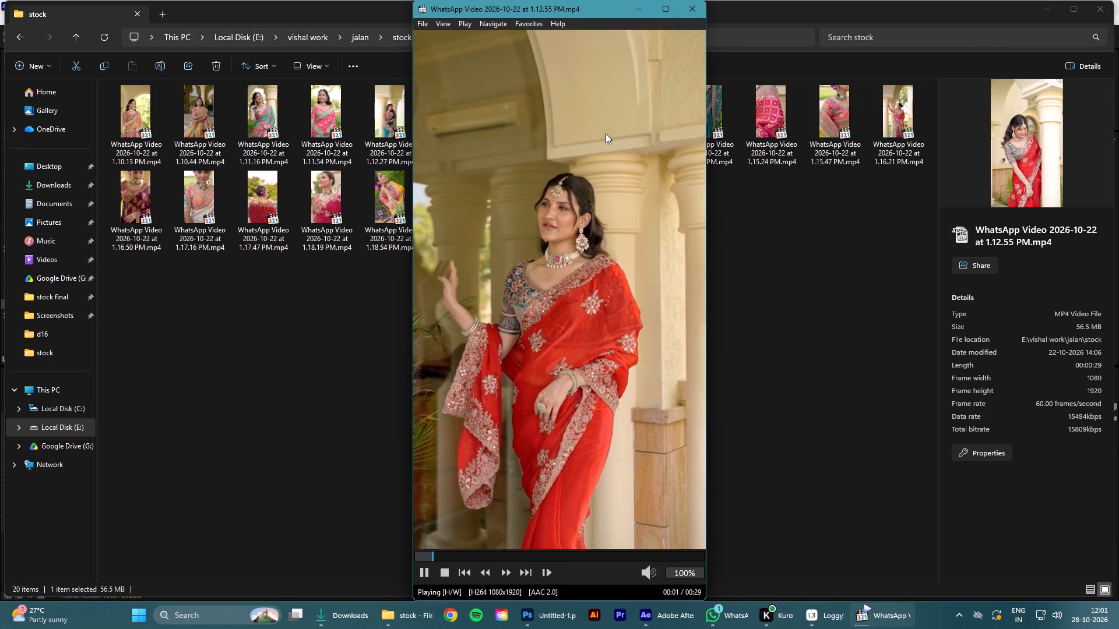
click(687, 10)
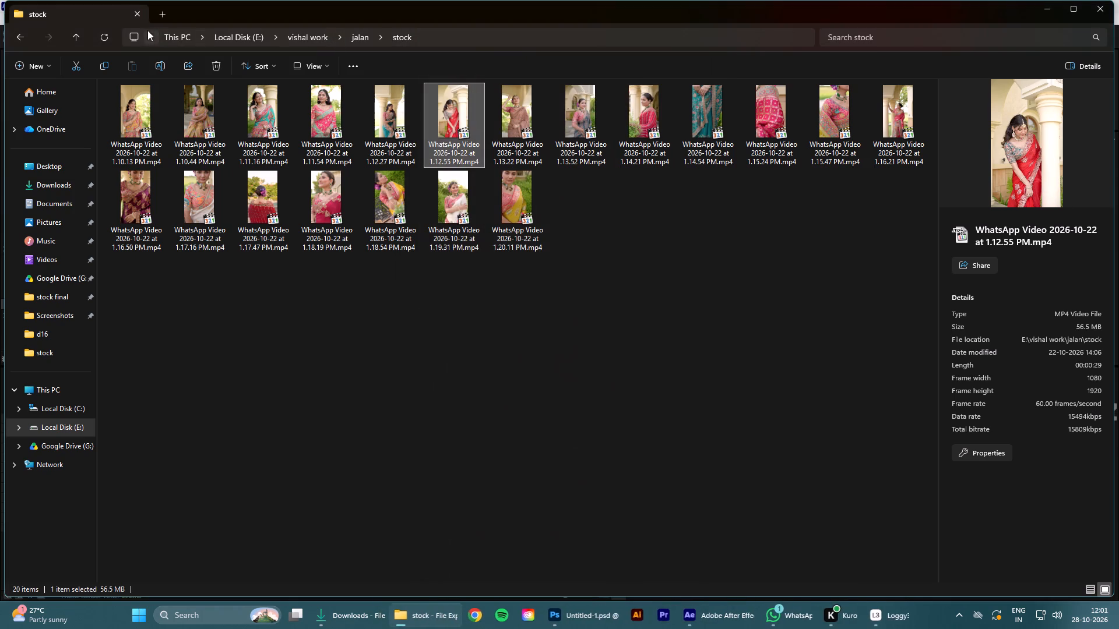
Bring WhatsApp Video 2026-10-22 at 1.13.22 PM.mp4 from the stock folder into After Effects as the top layer of Comp 1.
click(105, 33)
click(593, 374)
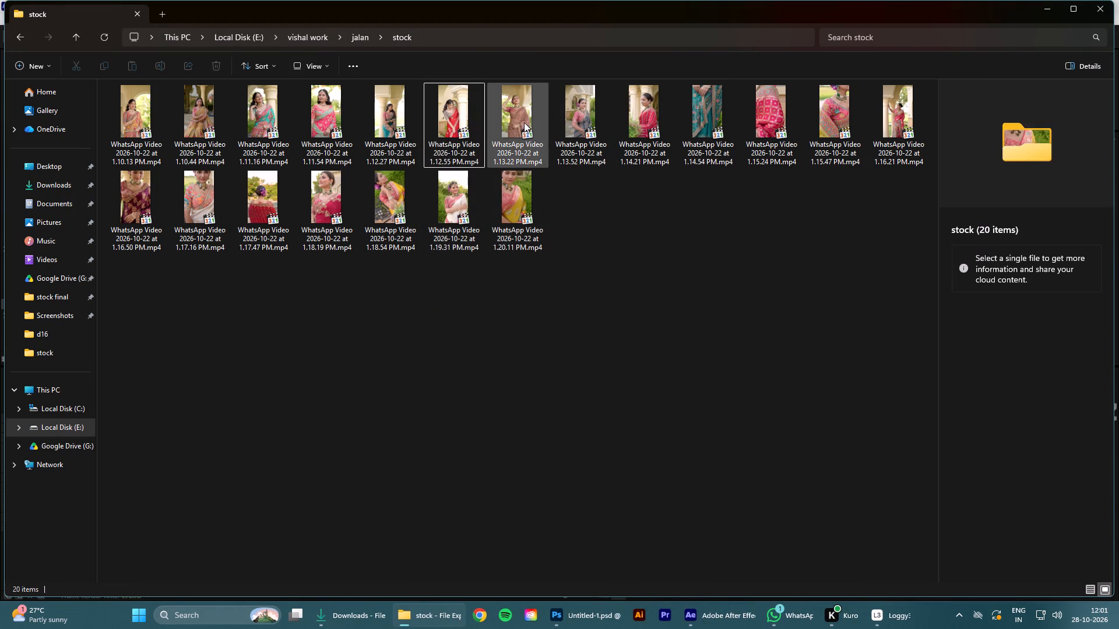
click(524, 122)
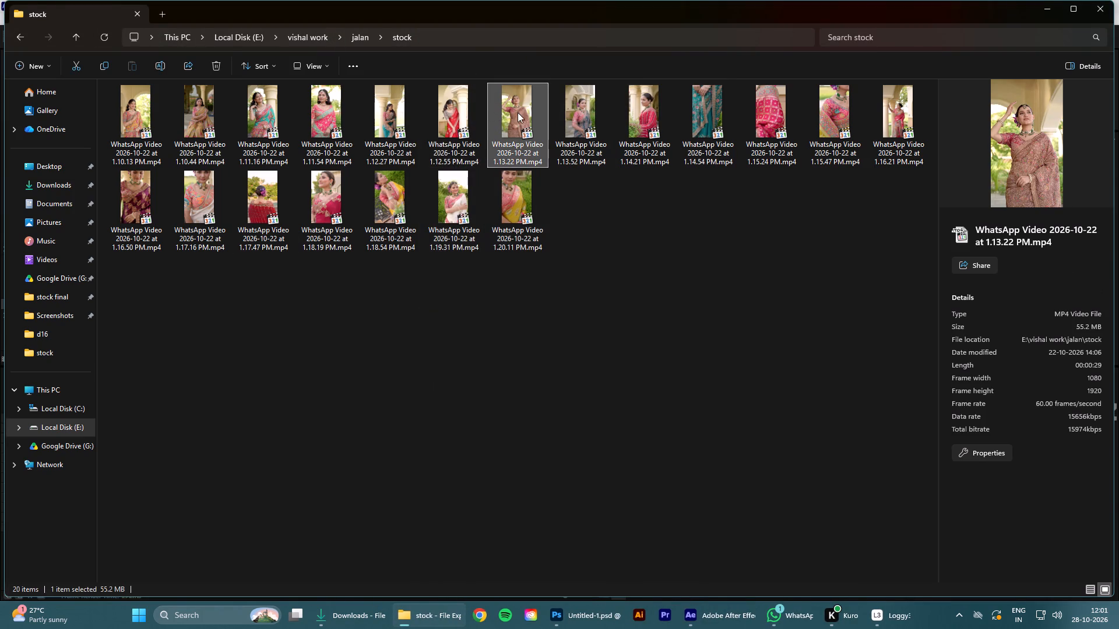
drag(518, 112, 707, 616)
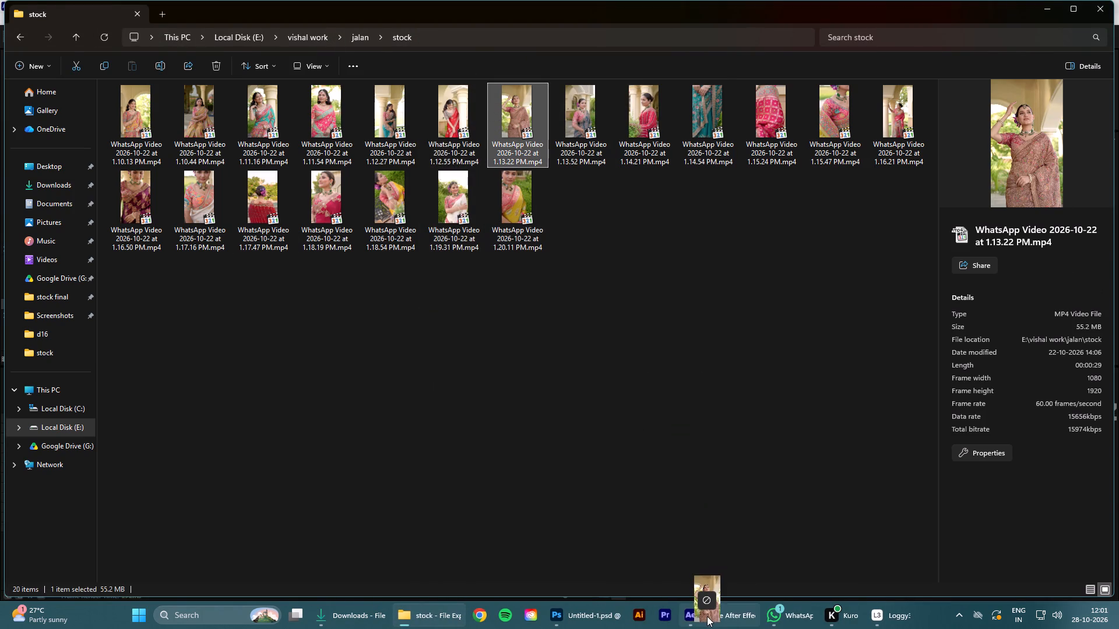
drag(707, 616, 207, 506)
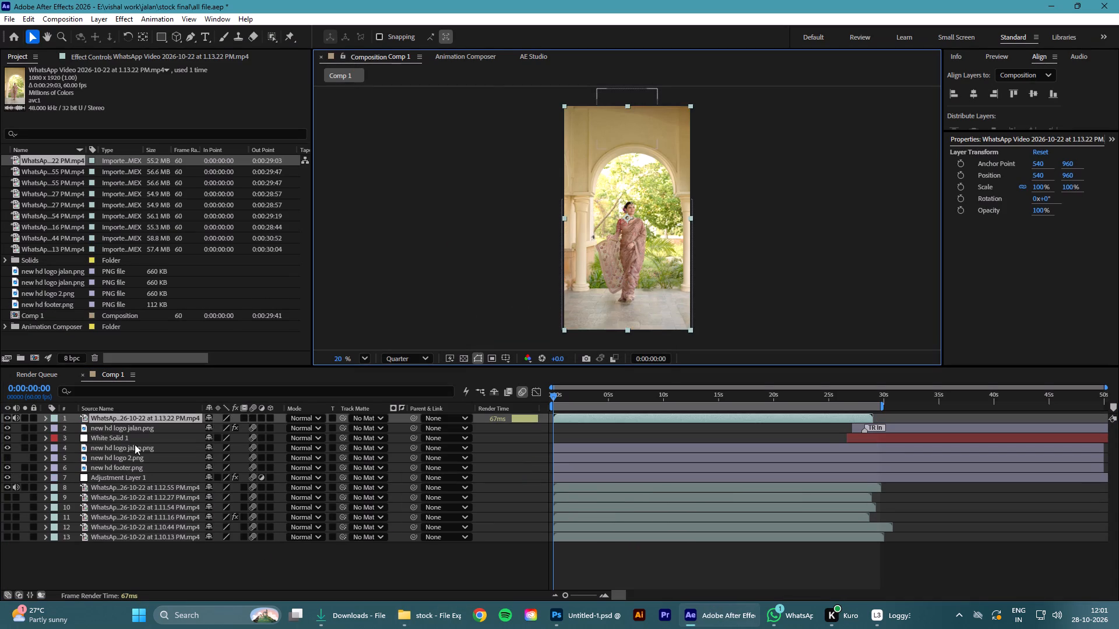
Move the 1.13.22 PM video layer below Adjustment Layer 1, and hide and mute the 1.12.55 PM clip.
drag(127, 419, 115, 484)
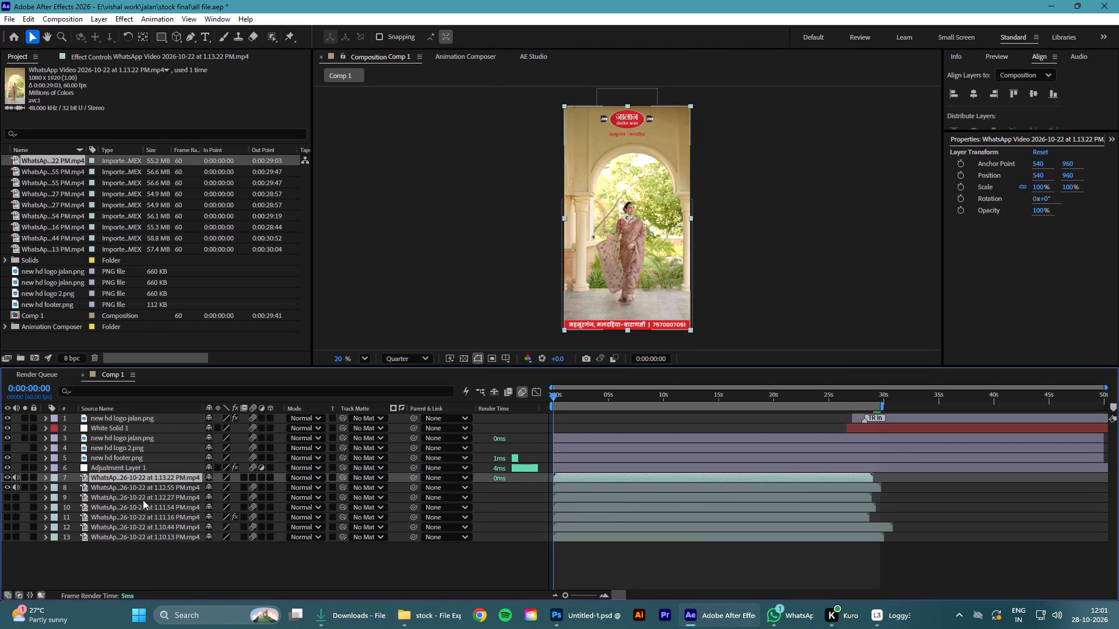
click(7, 486)
click(15, 486)
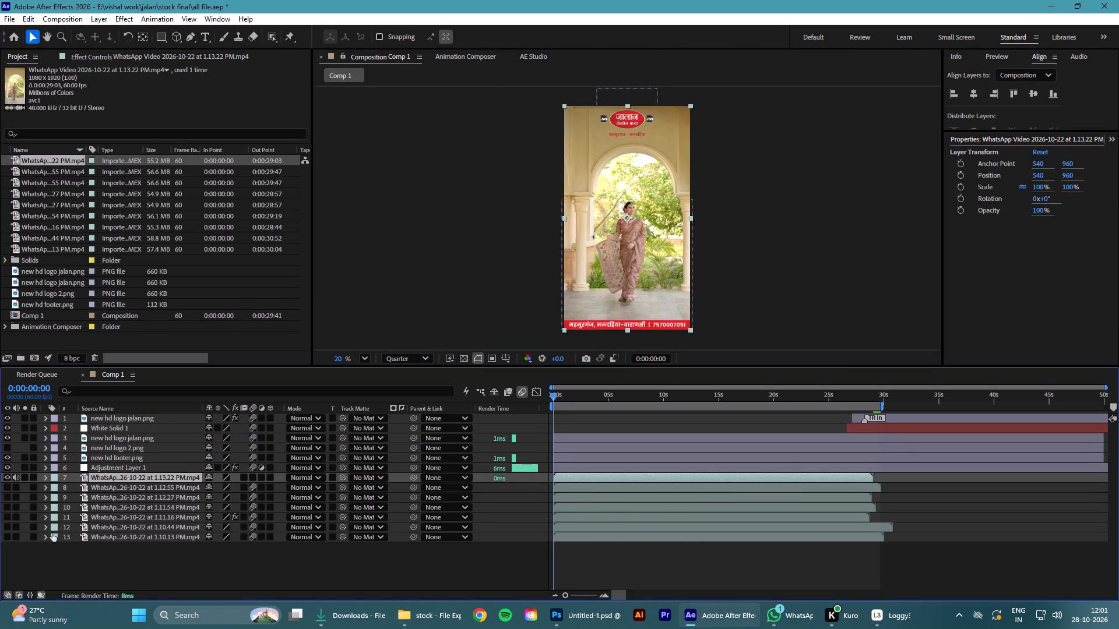
Enable motion blur on the 1.13.22 PM video layer.
click(249, 476)
click(318, 567)
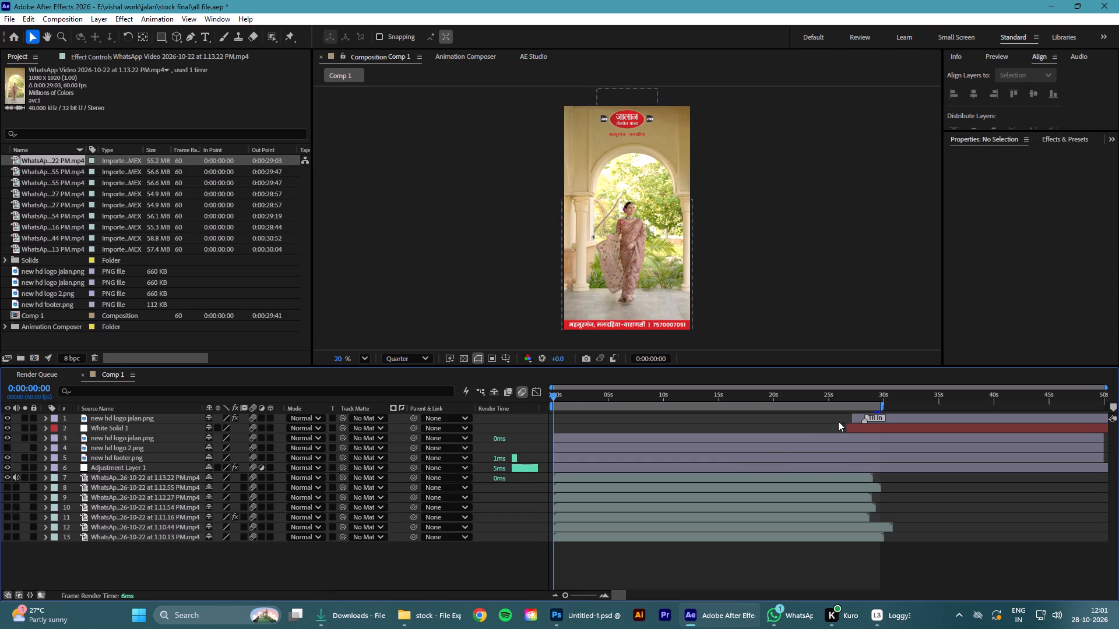
Shorten the work area so it ends at 0:00:29:00, at the end of the 1.13.22 PM clip.
drag(554, 395, 869, 441)
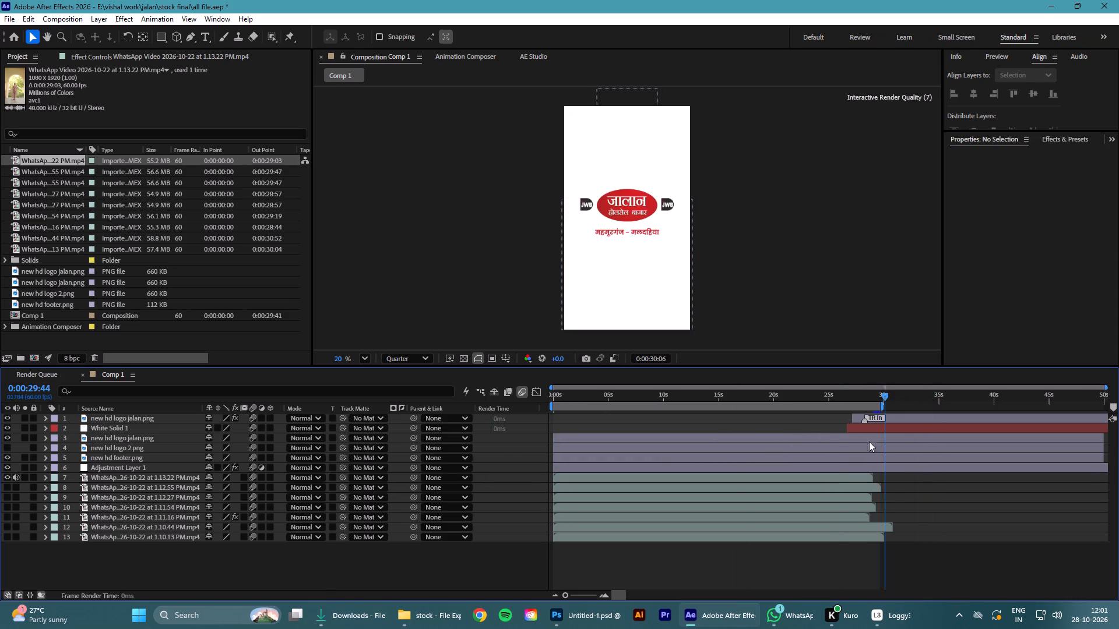
drag(869, 441, 874, 445)
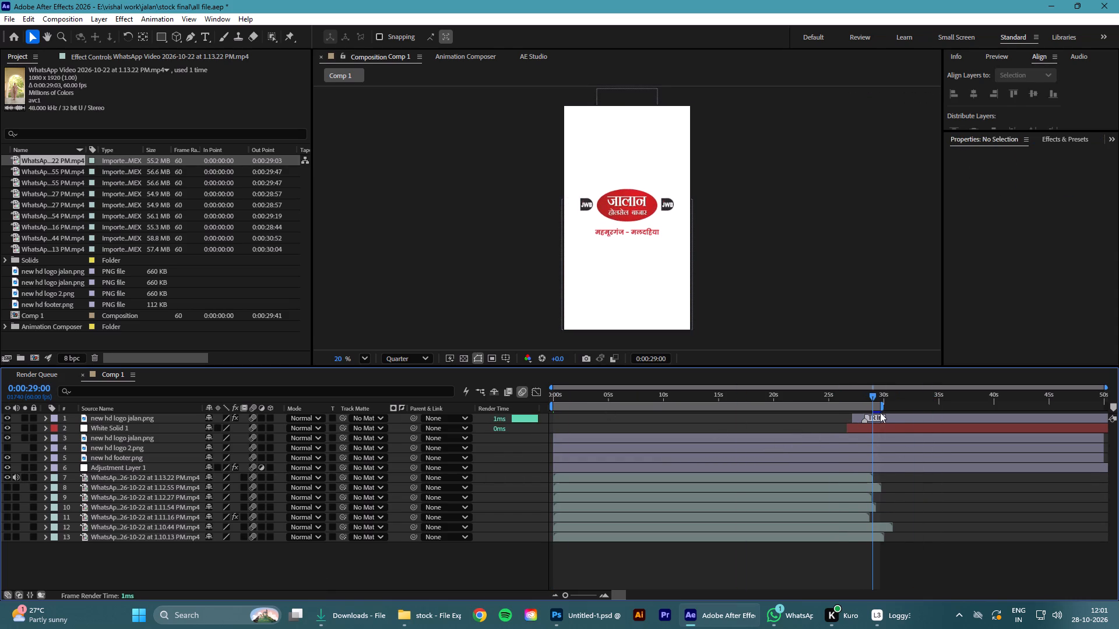
drag(880, 408, 872, 411)
drag(884, 406, 875, 411)
Shift the closing new hd logo jalan.png and White Solid 1 layers together about 0.6 seconds earlier.
click(885, 428)
ctrl+click(889, 419)
drag(896, 419, 889, 420)
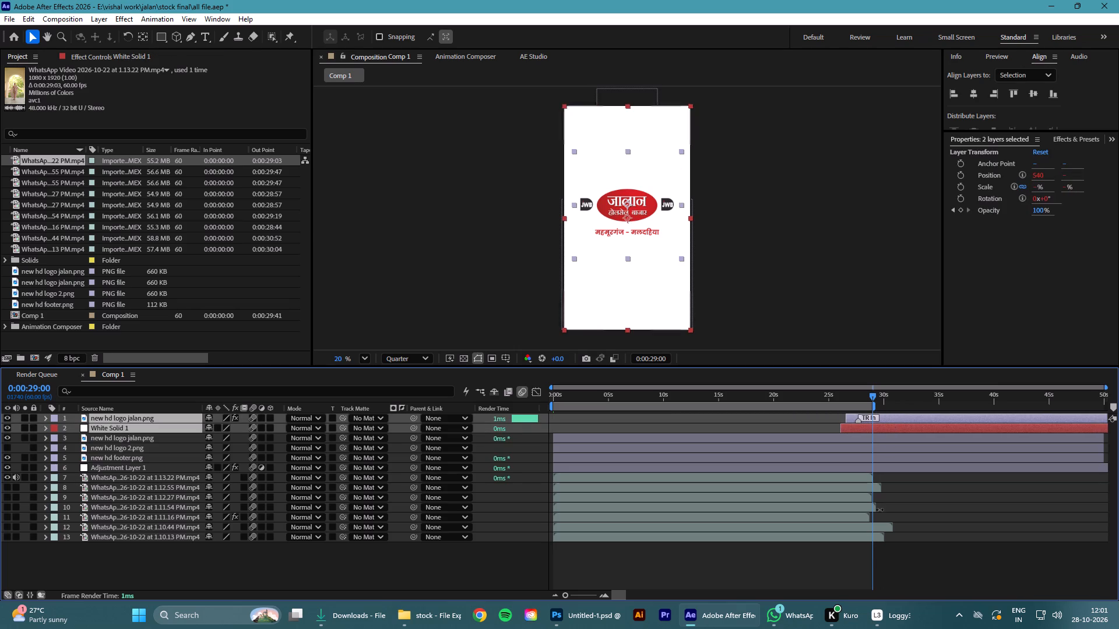
click(836, 568)
Return the playhead to 0:00:00:00 and save the project.
click(585, 401)
drag(590, 398, 536, 397)
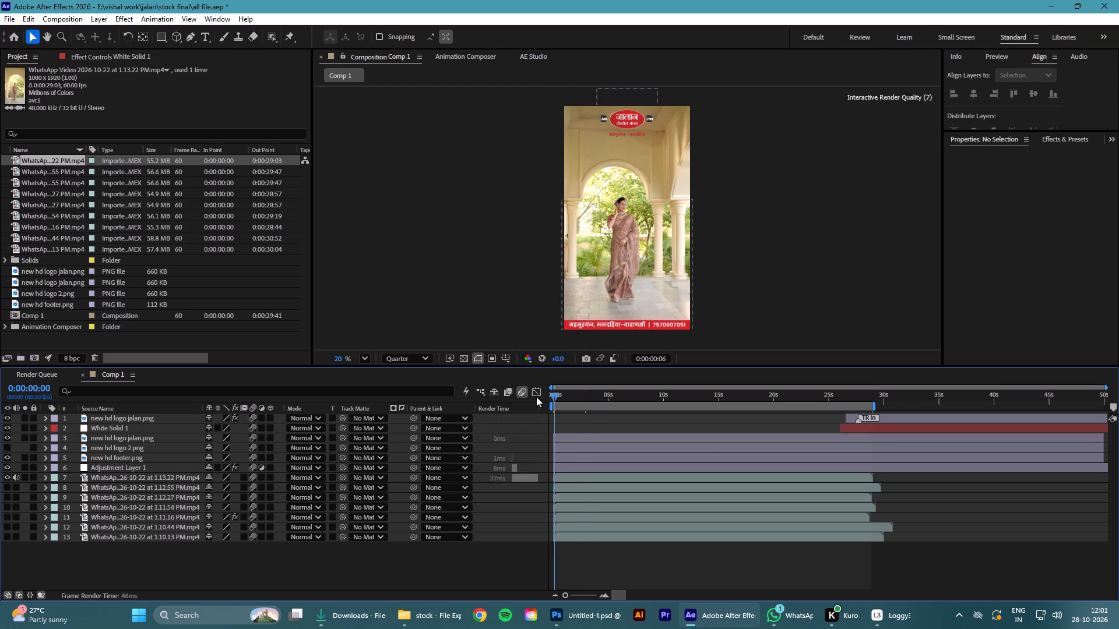
drag(536, 397, 488, 416)
click(633, 559)
key(ctrl+s)
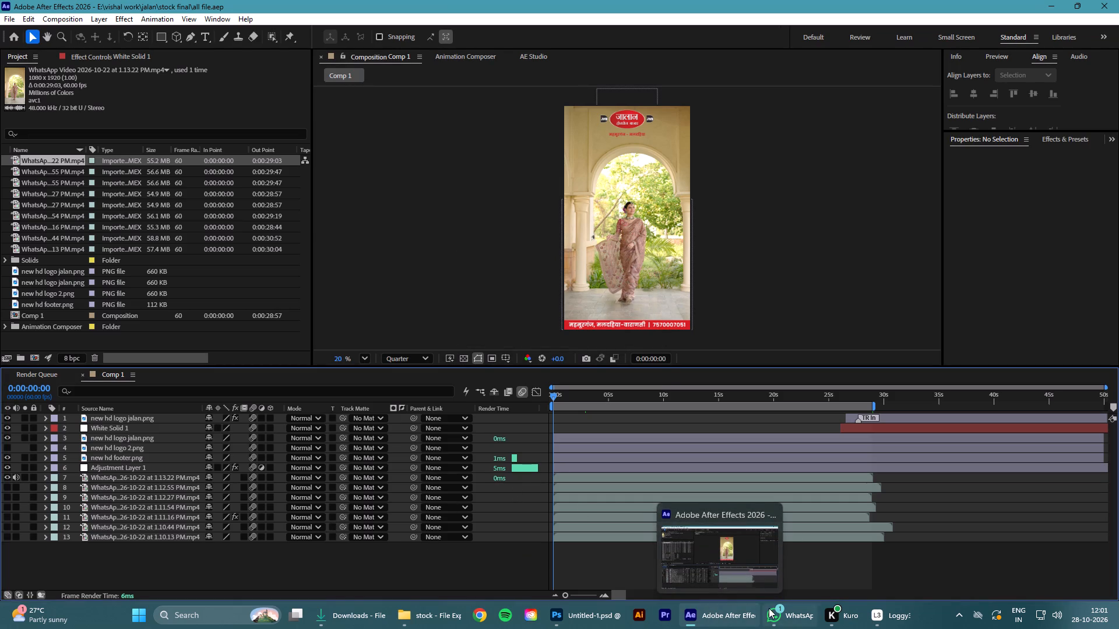
Review jalans 13th.mp4 from the stock final folder at full screen as a reference, and return to the After Effects project.
click(431, 610)
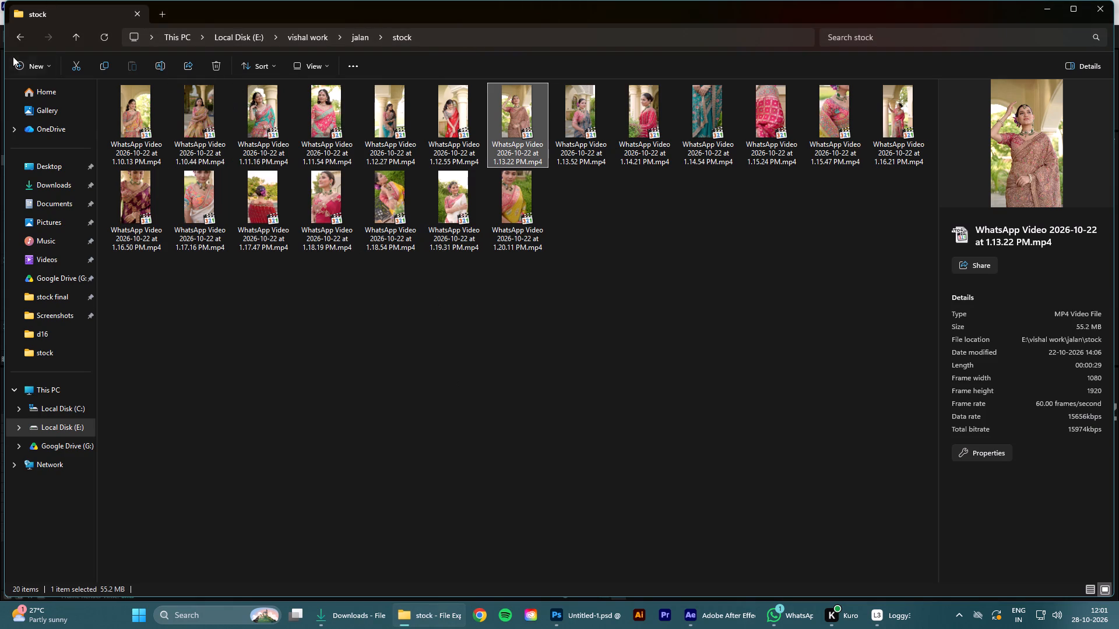
click(21, 39)
double_click(710, 118)
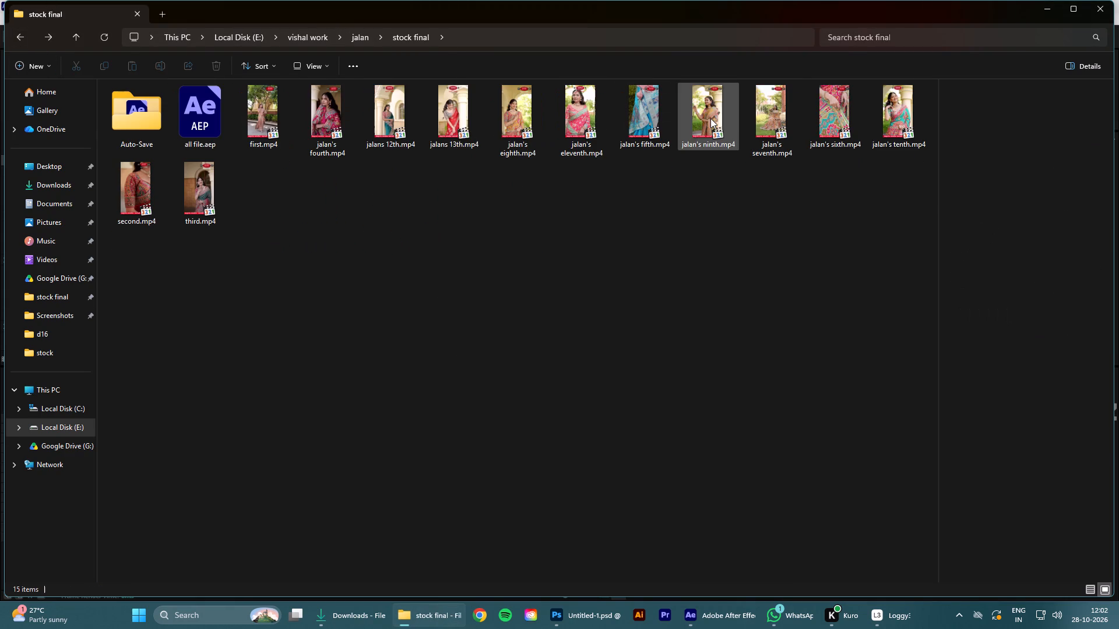
double_click(455, 107)
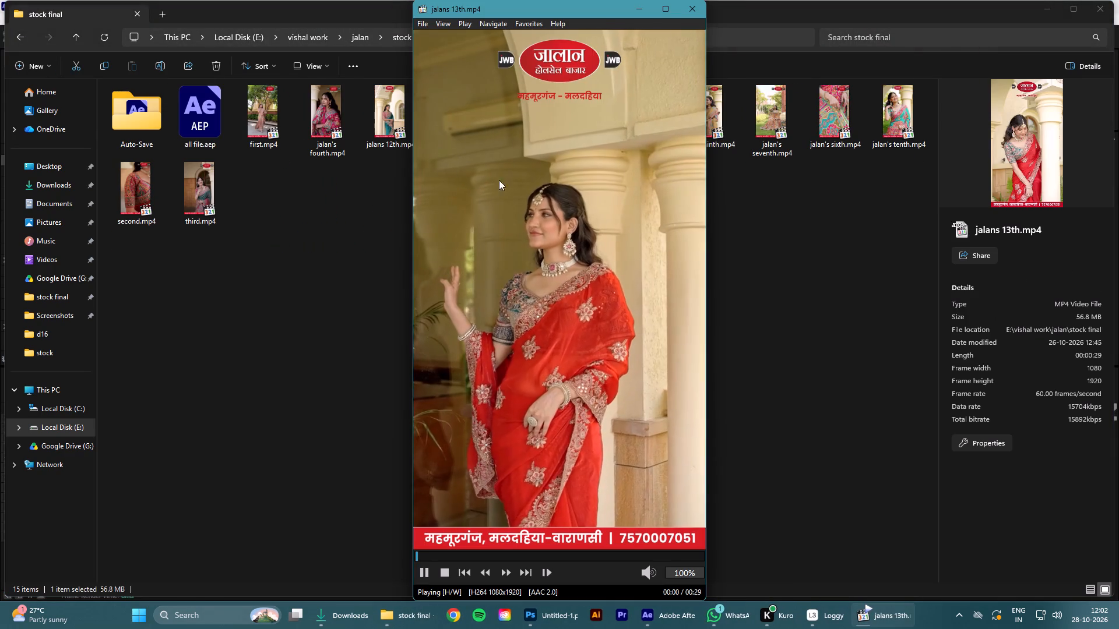
double_click(612, 257)
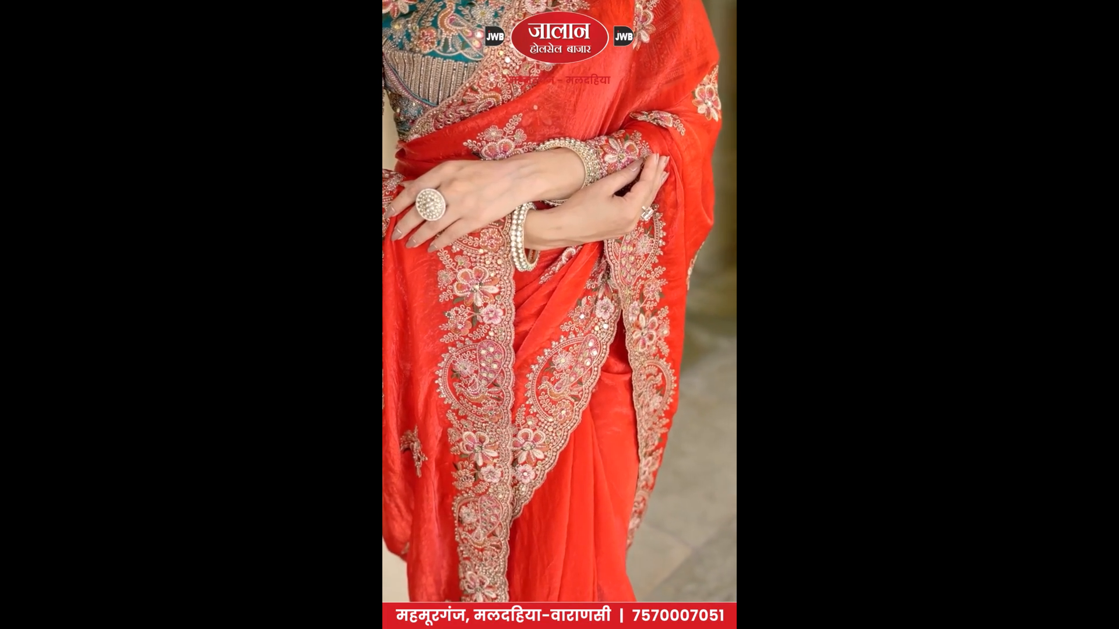
double_click(701, 288)
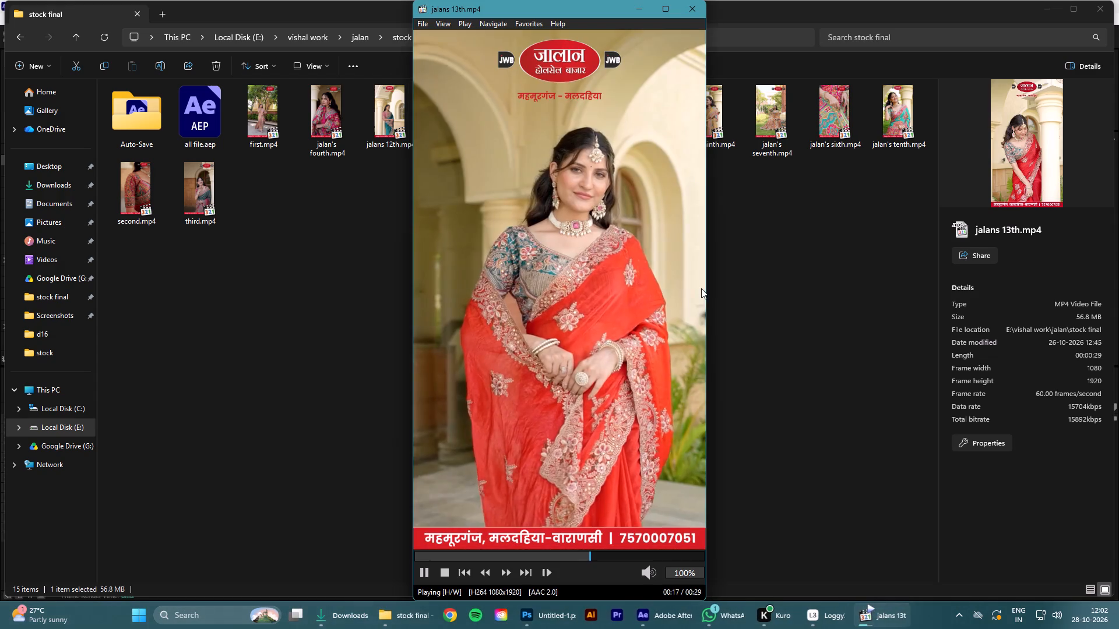
click(691, 7)
click(768, 288)
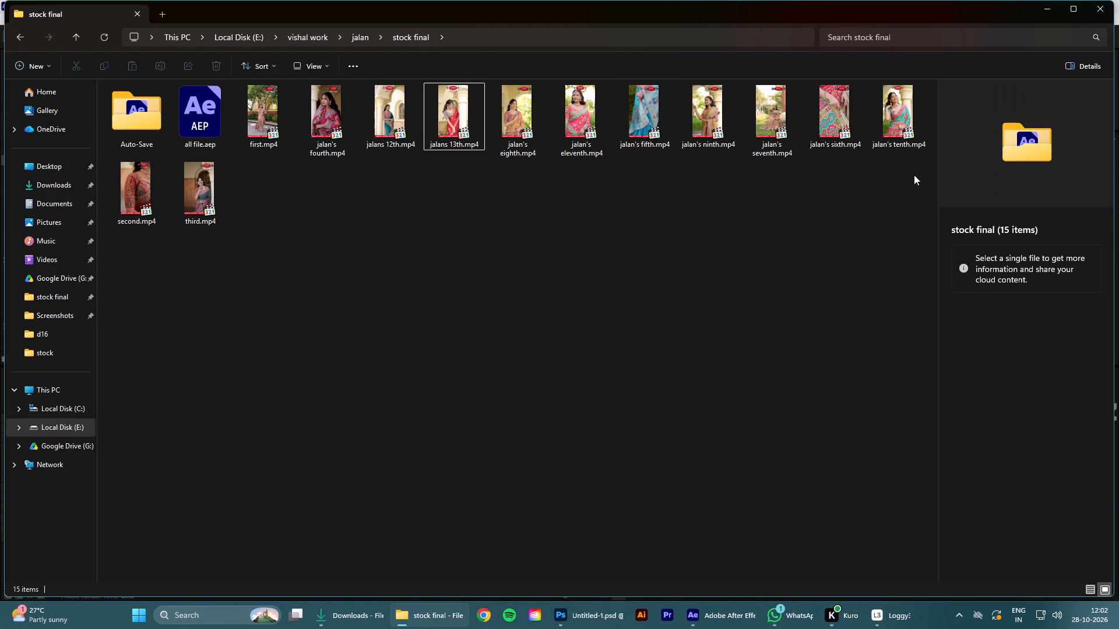
click(1051, 8)
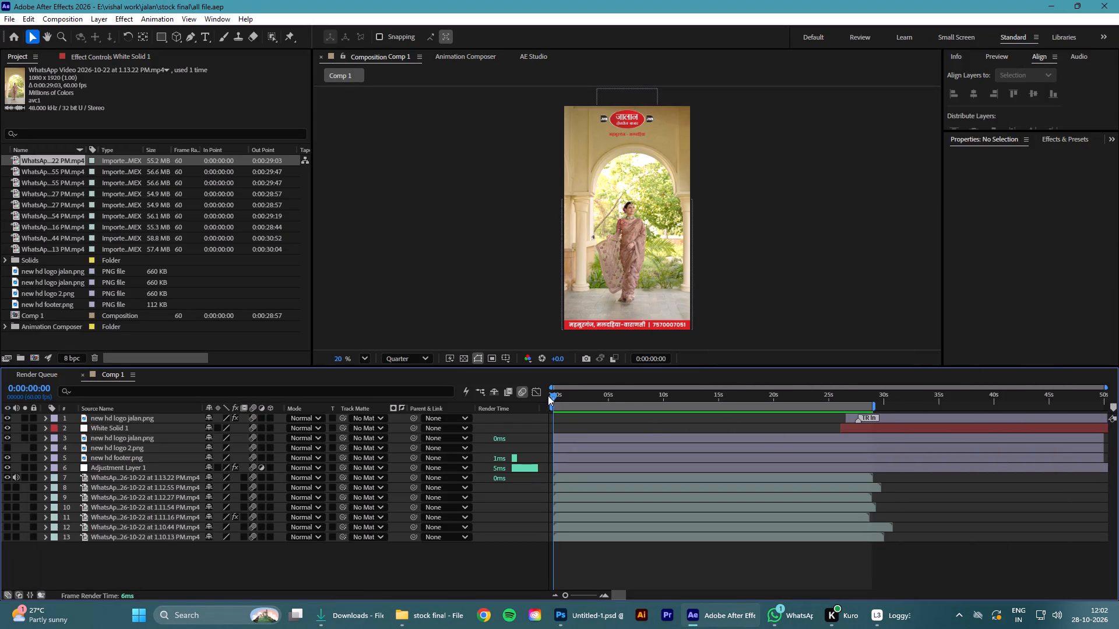
Scrub through Comp 1 to its closing logo and preview the composition from the start.
drag(554, 397, 871, 450)
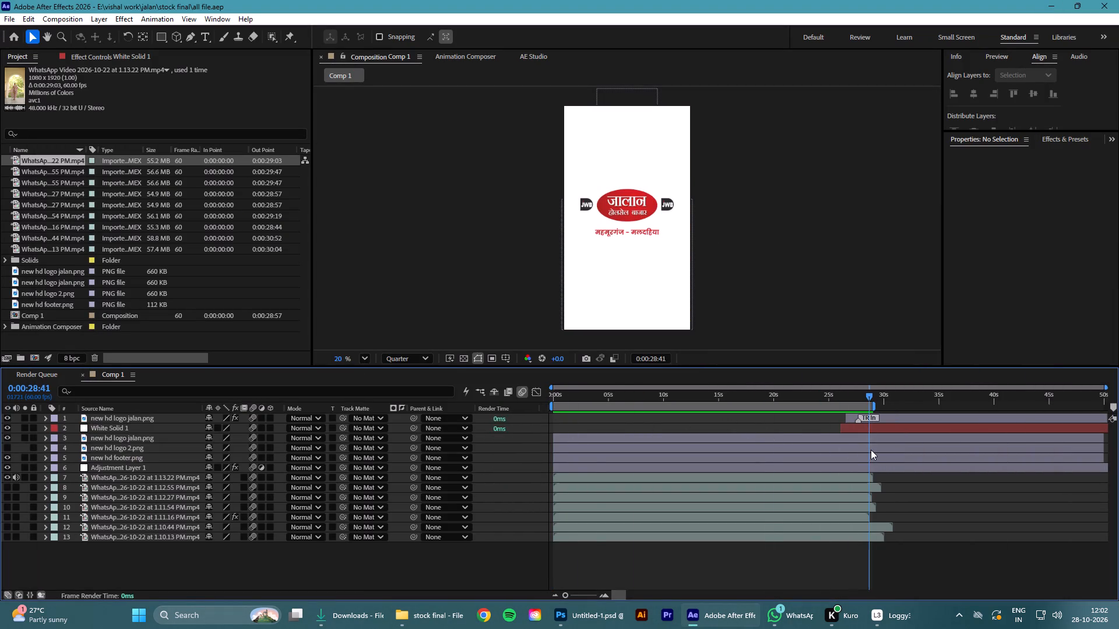
drag(871, 450, 533, 429)
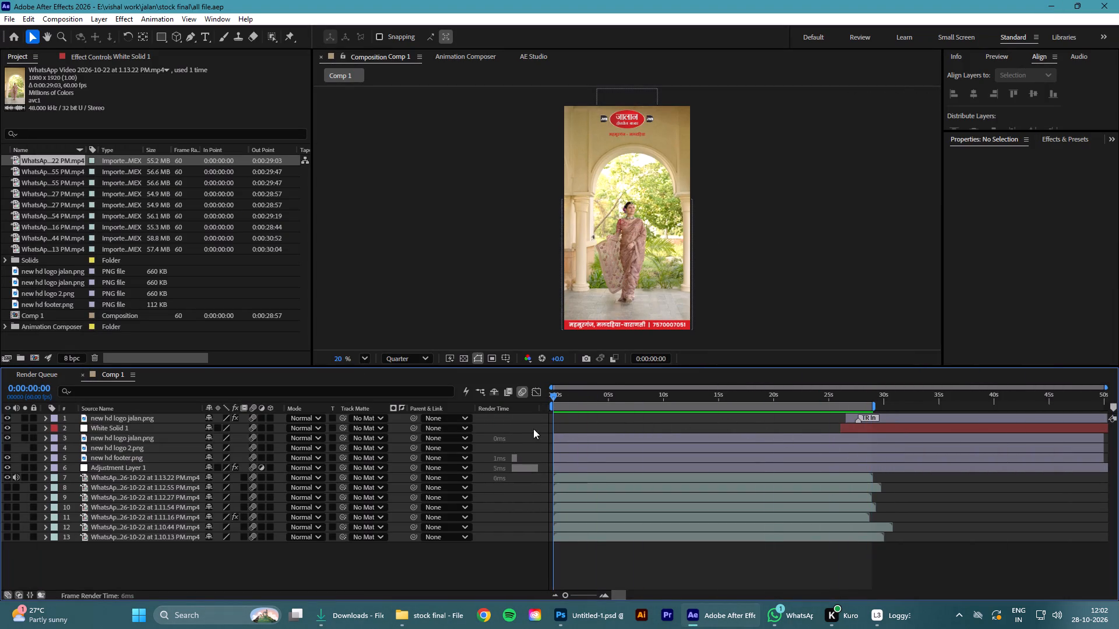
drag(533, 429, 496, 433)
click(360, 581)
key(space)
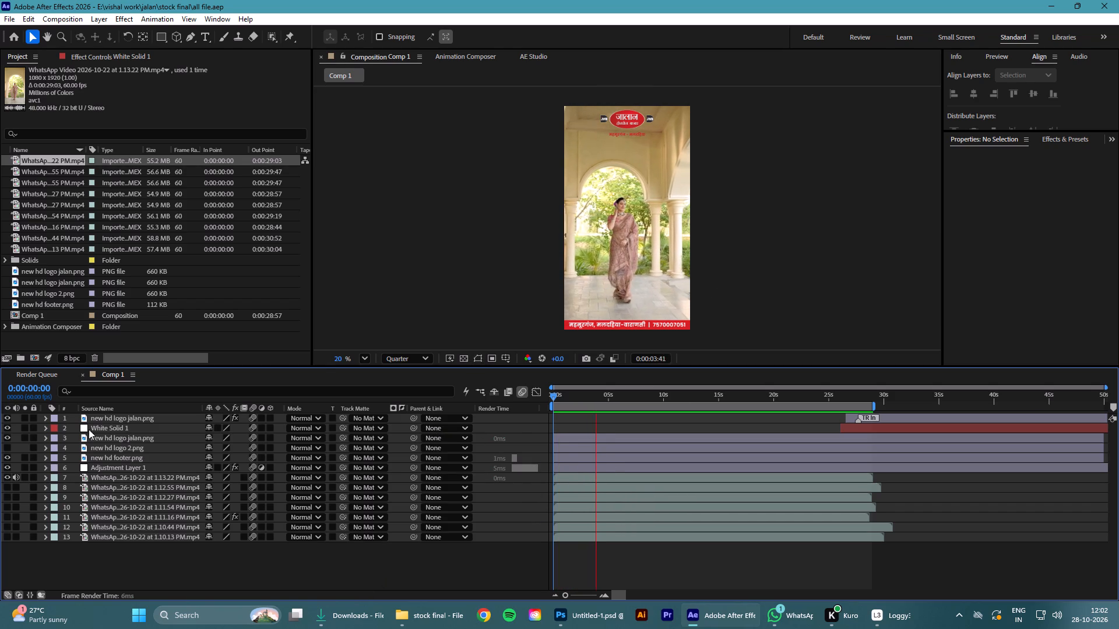
Toggle the visibility of the two new hd logo jalan.png layers to check which one carries the top logo.
click(103, 419)
click(6, 420)
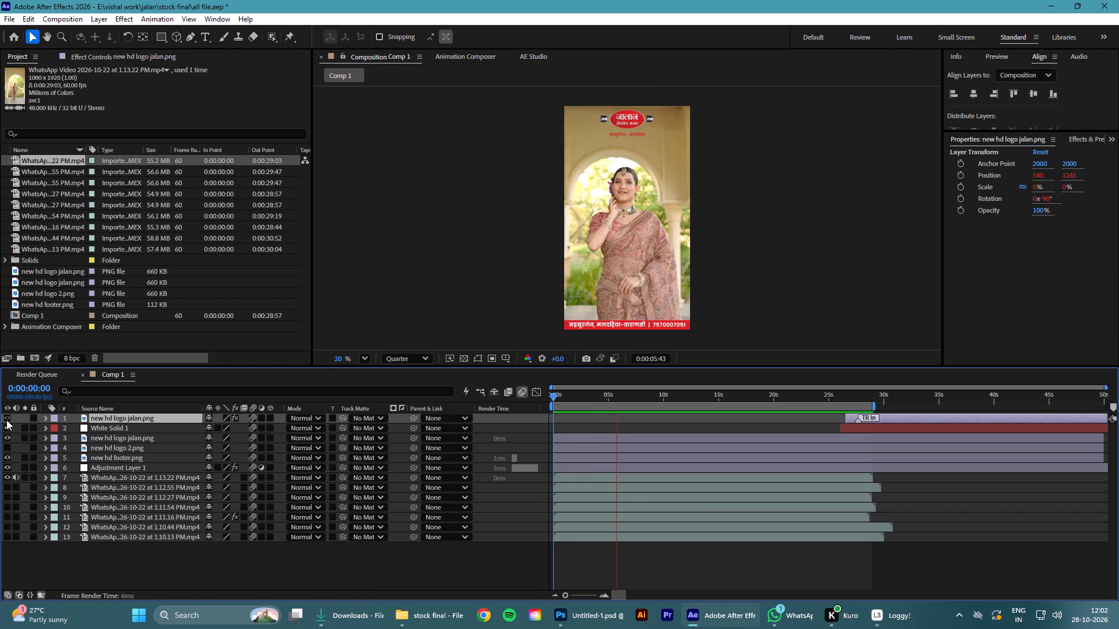
click(3, 415)
click(3, 416)
click(3, 416)
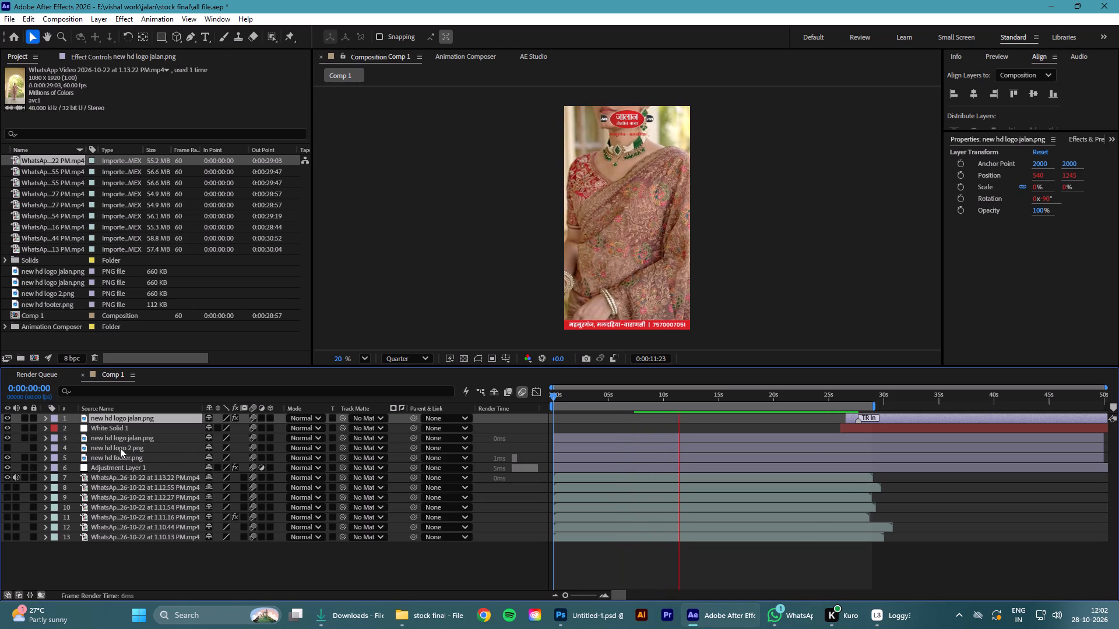
click(7, 434)
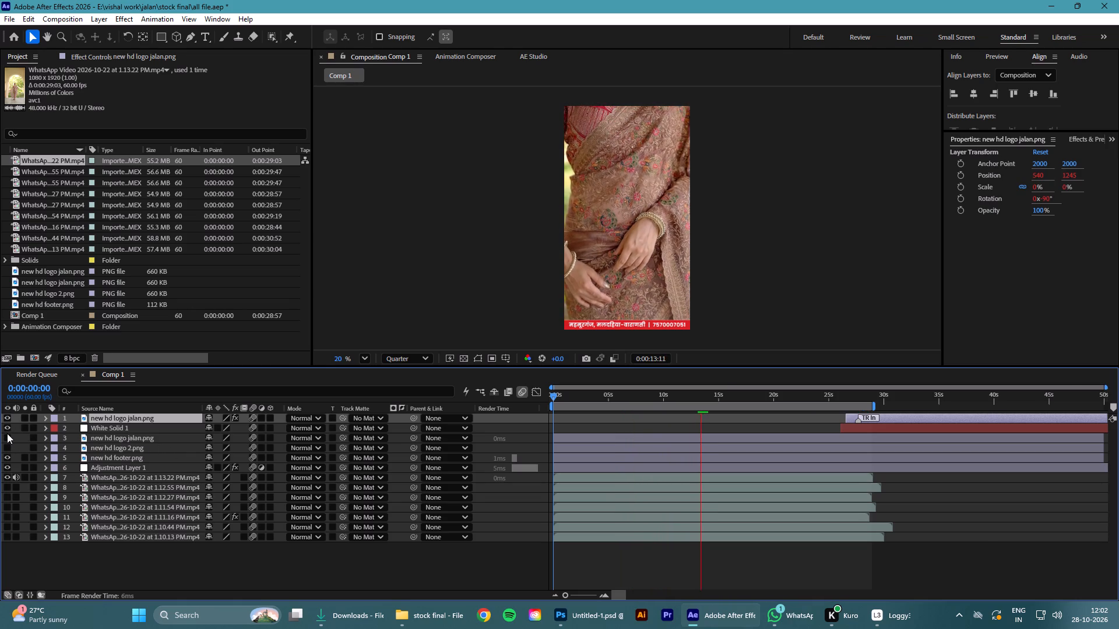
click(7, 433)
click(5, 437)
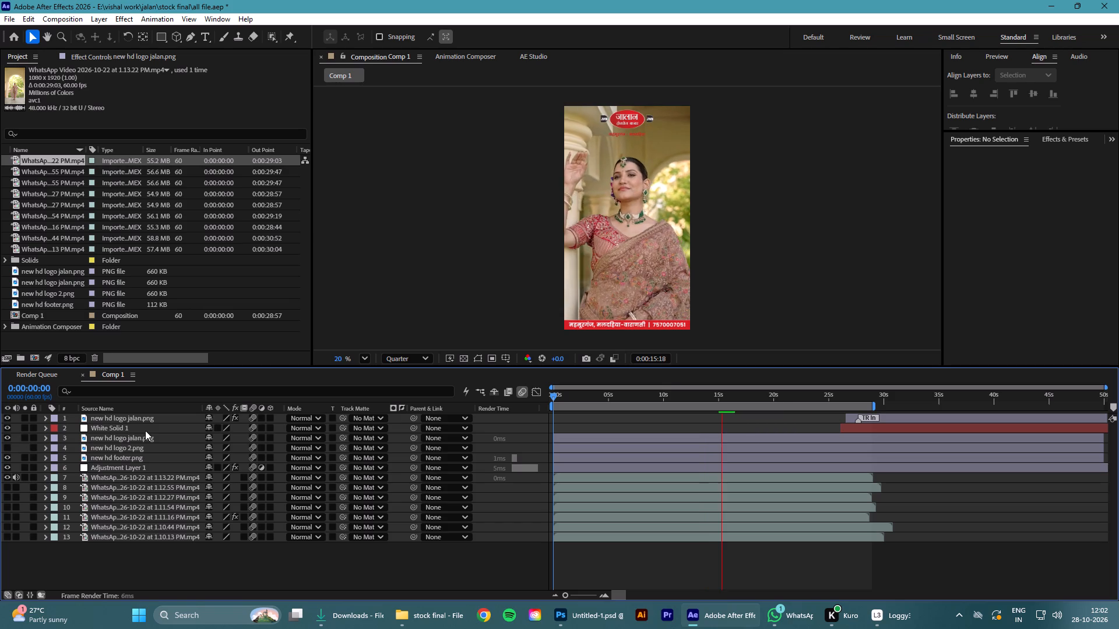
Replace the top logo by hiding new hd logo jalan.png on layer 3 and showing new hd logo 2.png.
click(128, 434)
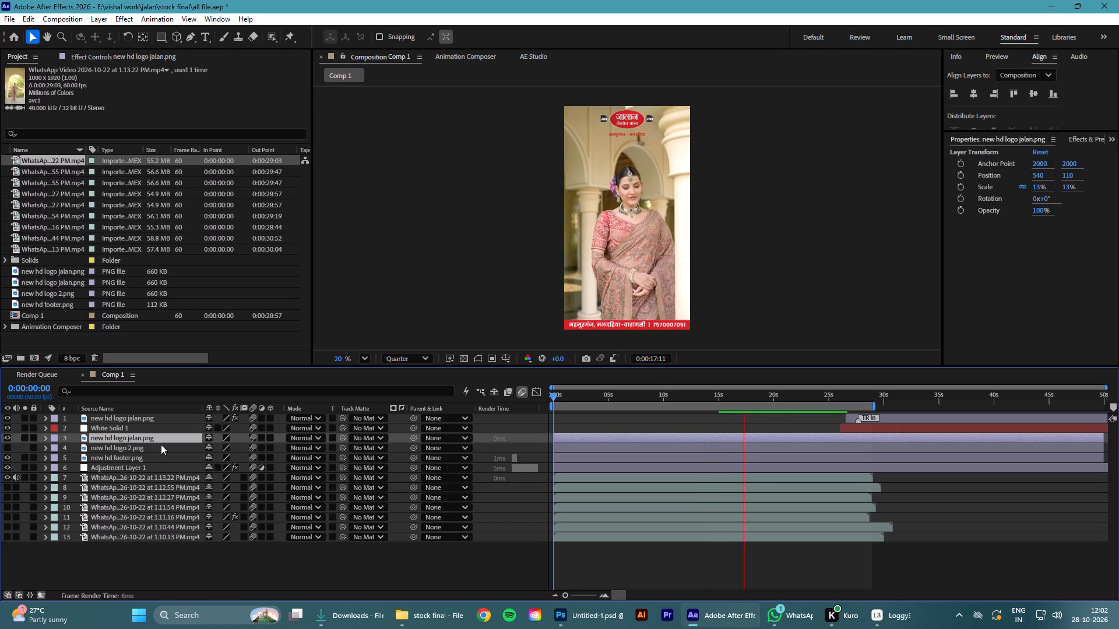
click(8, 438)
click(8, 448)
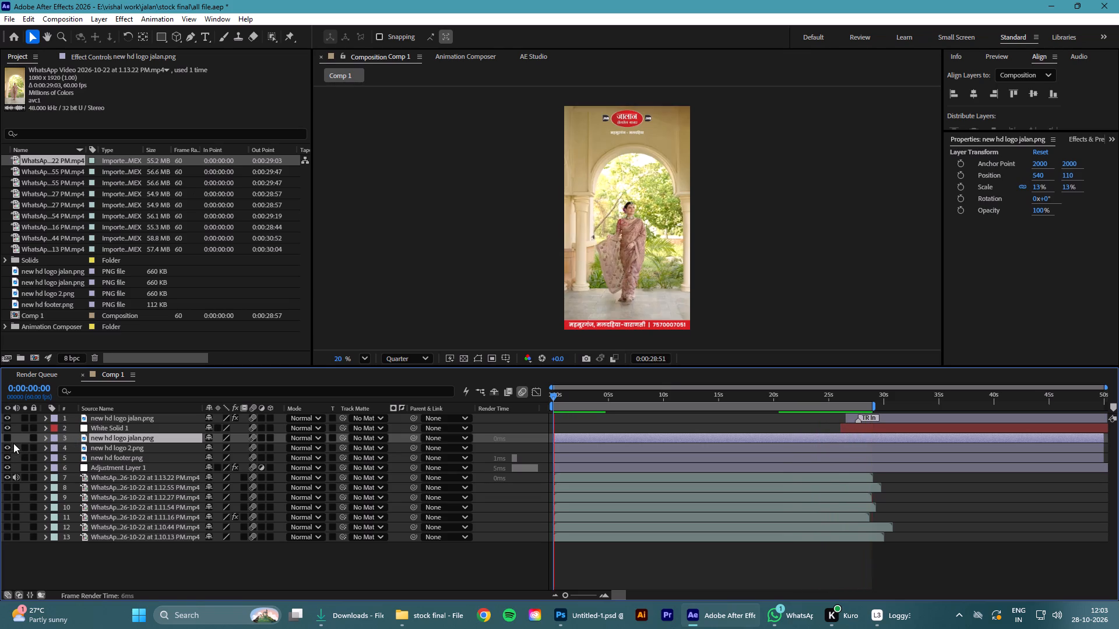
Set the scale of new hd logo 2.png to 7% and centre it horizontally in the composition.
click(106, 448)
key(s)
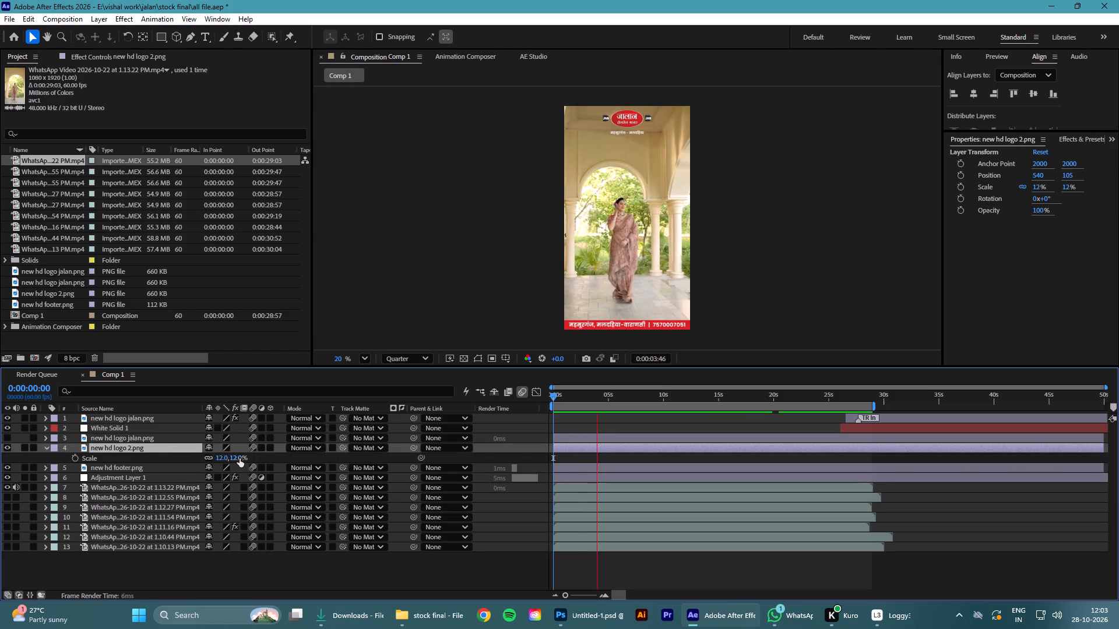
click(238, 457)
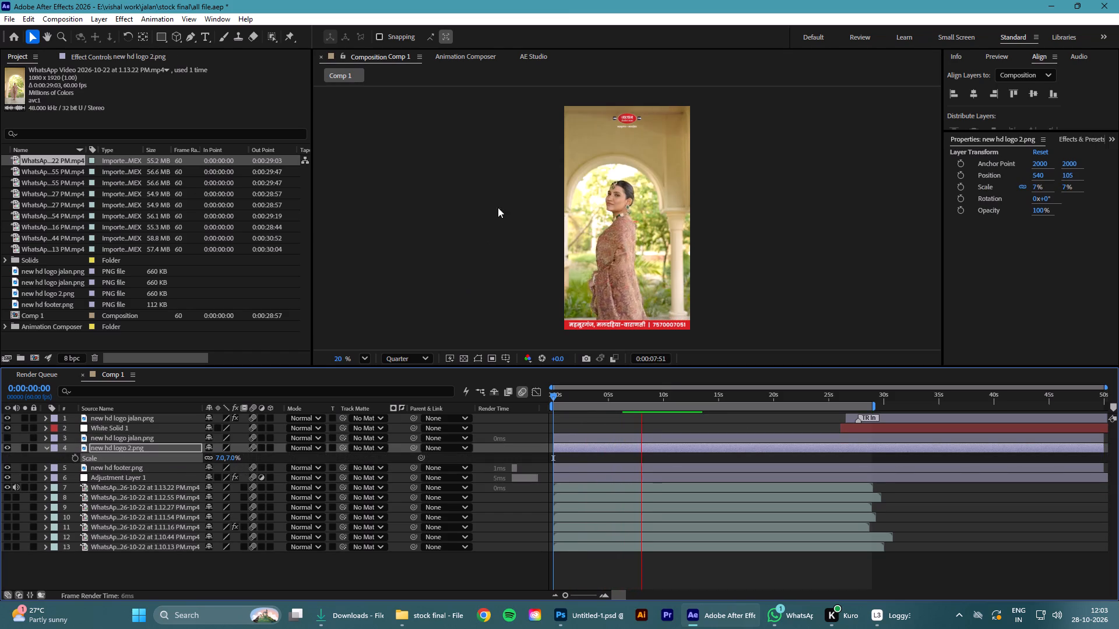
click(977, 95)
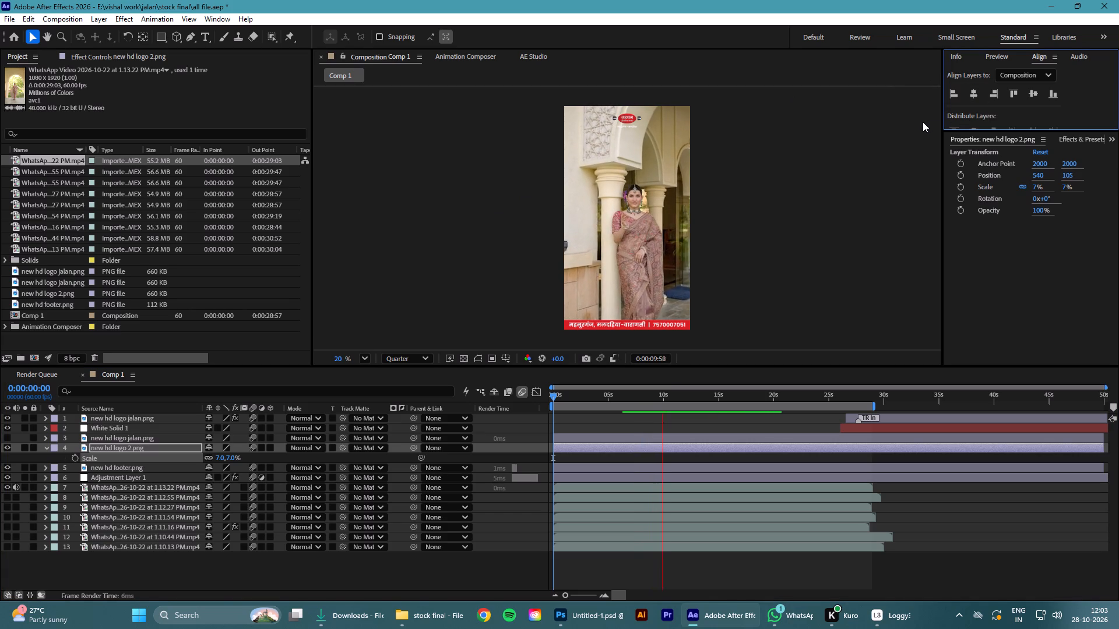
Lower new hd logo 2.png in the frame to a Y position of 155.
key(shift+Down)
key(shift+Down)
key(shift+Up)
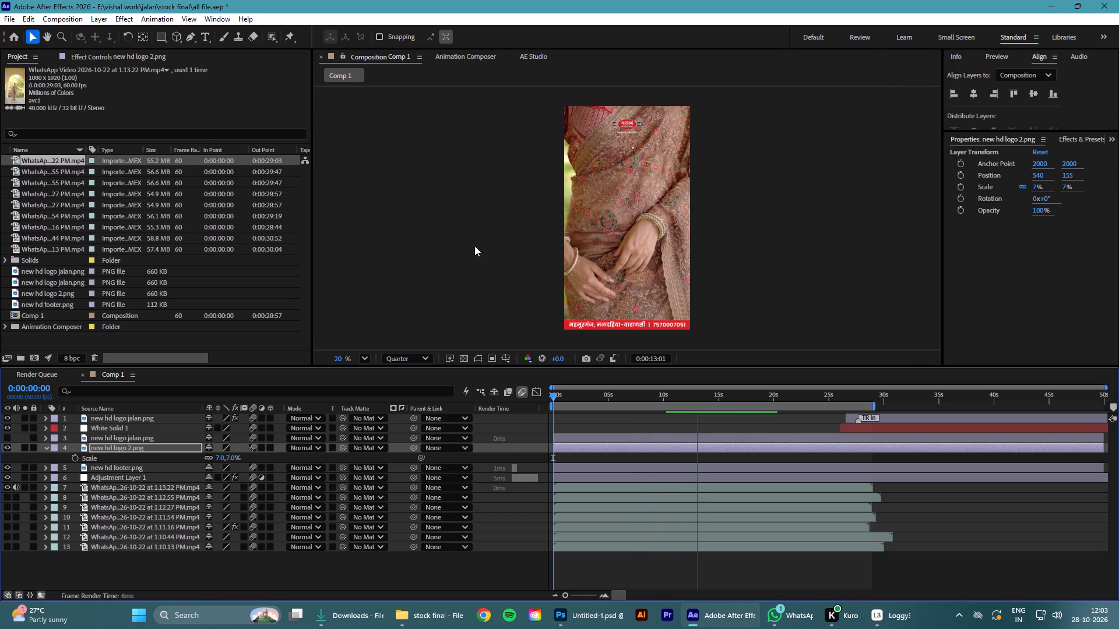
Set the scale of new hd logo 2.png to 9%, centre it horizontally, and nudge it up to Y position 150.
click(229, 455)
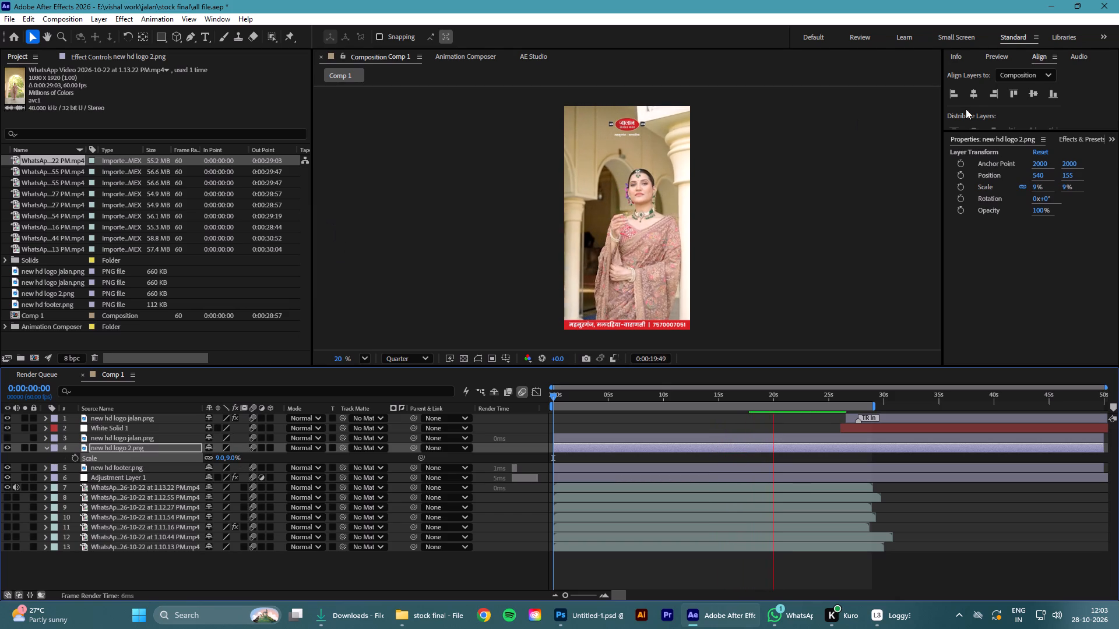
click(973, 96)
key(Up)
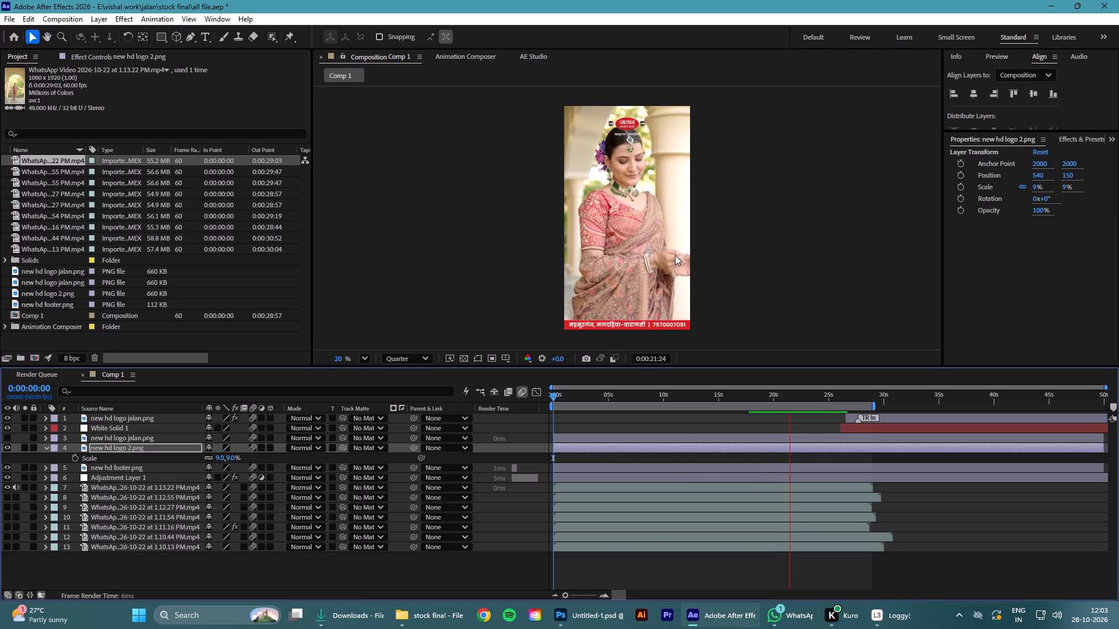
Stop the preview and return the playhead to 0:00:00:00.
key(space)
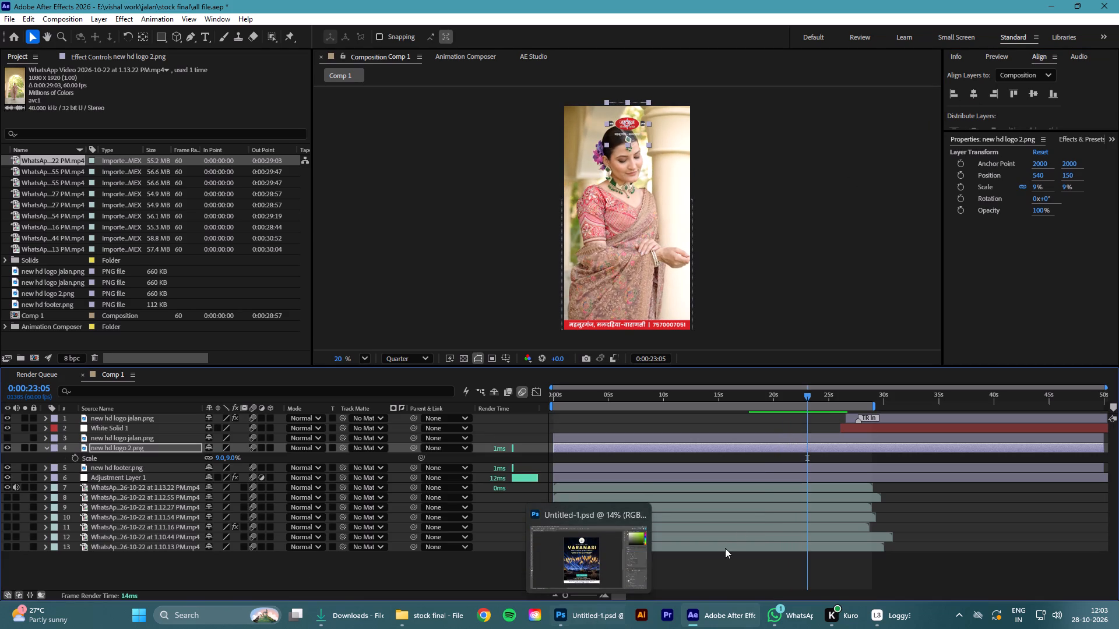
drag(807, 394, 497, 432)
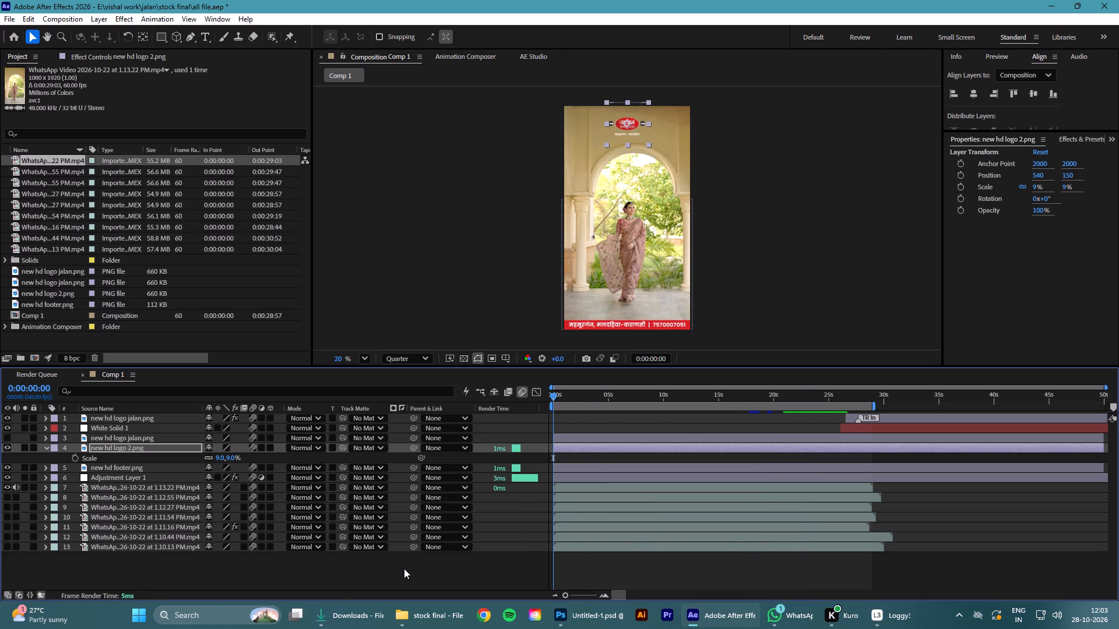
Collapse the Scale property of new hd logo 2.png in the timeline, leaving no layer selected.
click(401, 576)
click(44, 447)
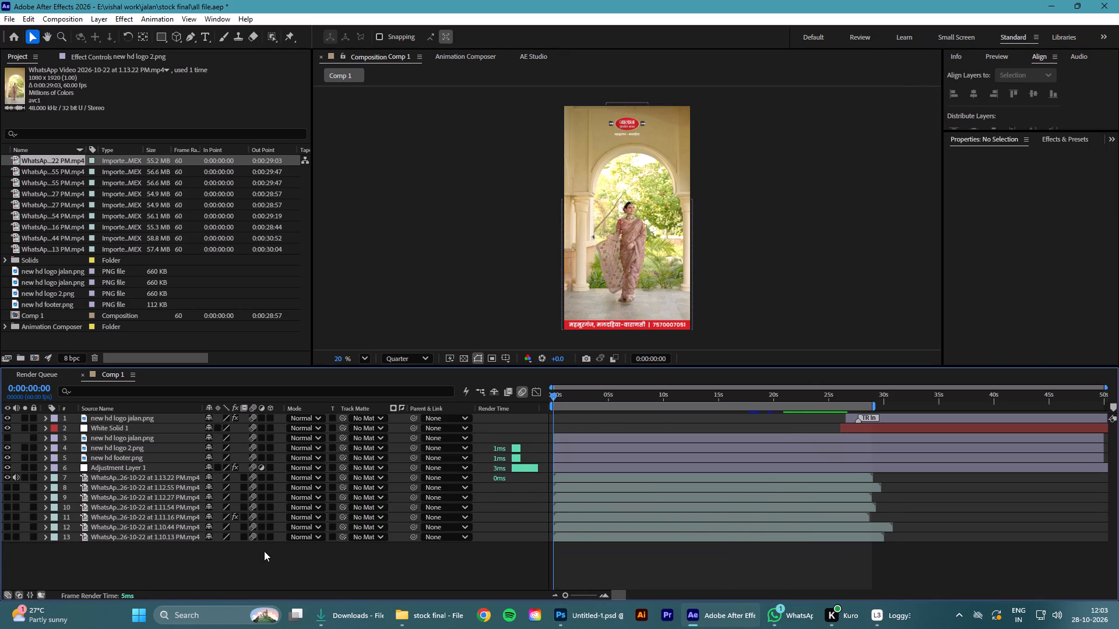
click(302, 569)
Align new hd logo 2.png to the horizontal centre of the composition again.
click(627, 123)
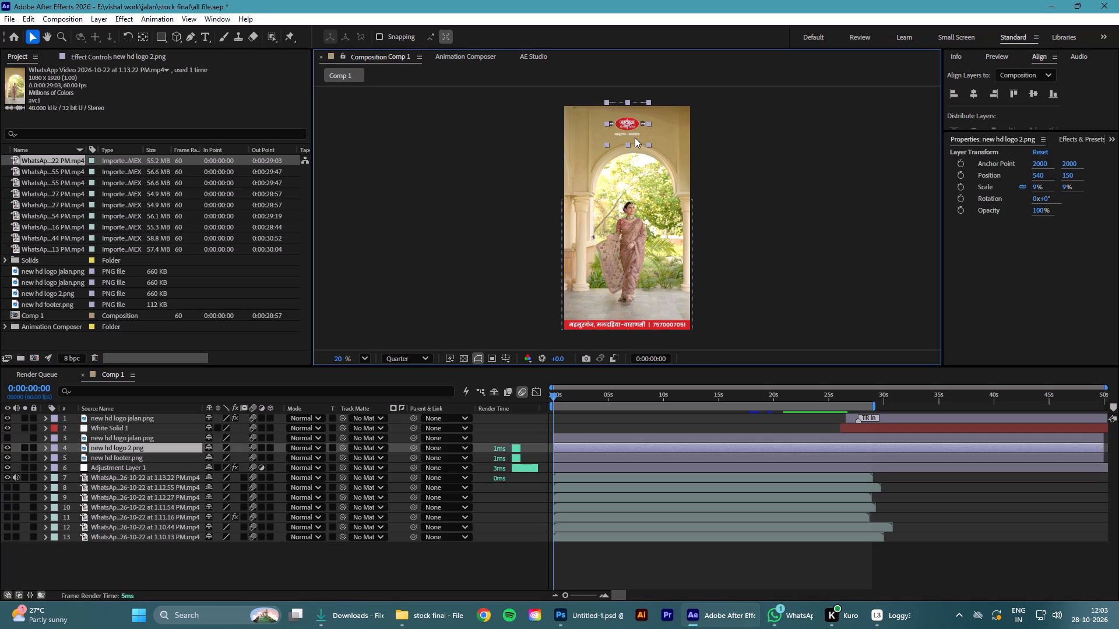
click(508, 571)
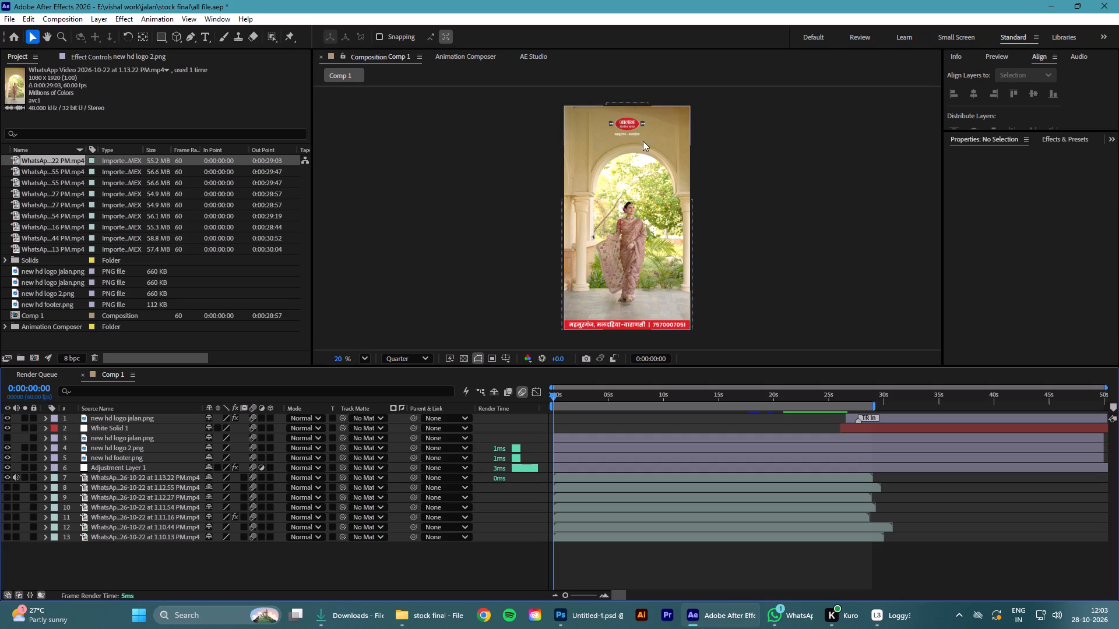
click(101, 448)
click(976, 91)
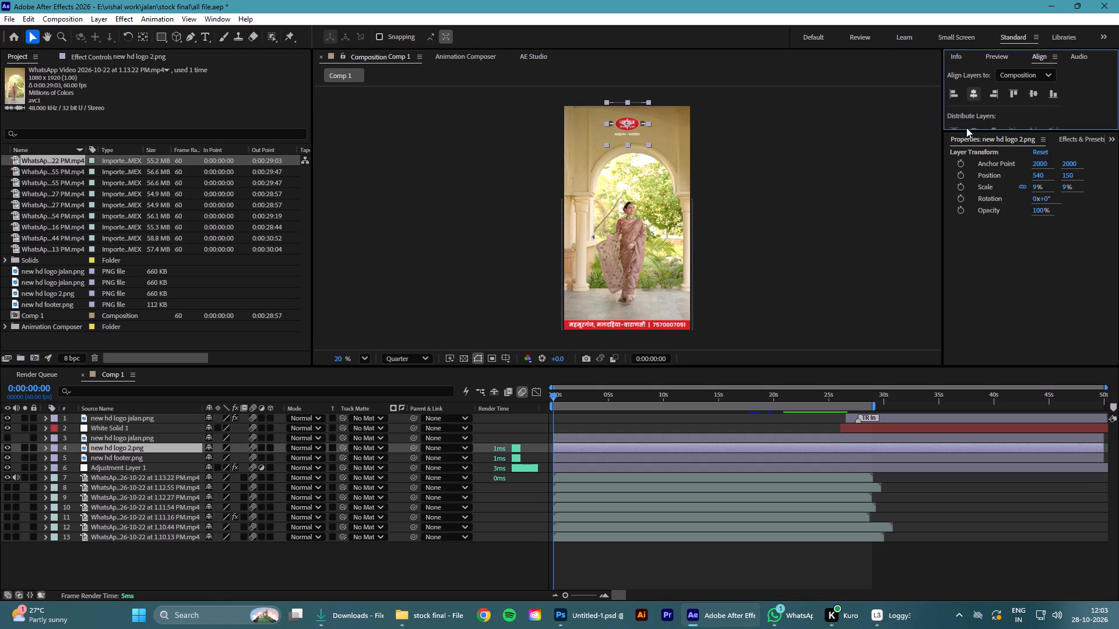
Return the playhead to 0:00:00:00, clear the layer selection and start previewing Comp 1.
click(572, 397)
drag(575, 395, 467, 422)
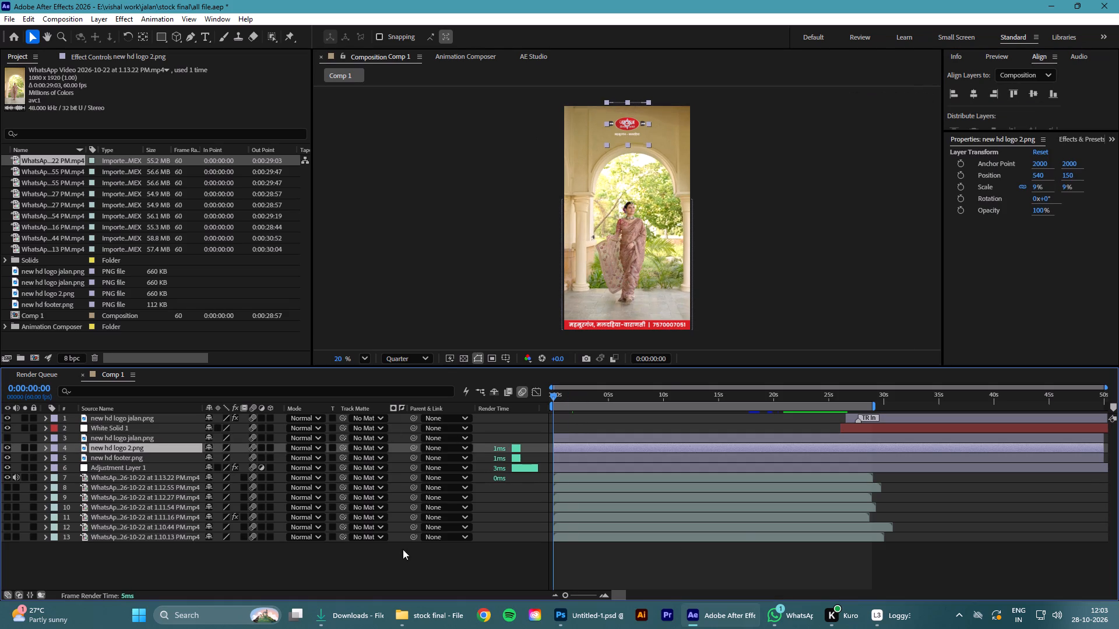
click(395, 567)
key(space)
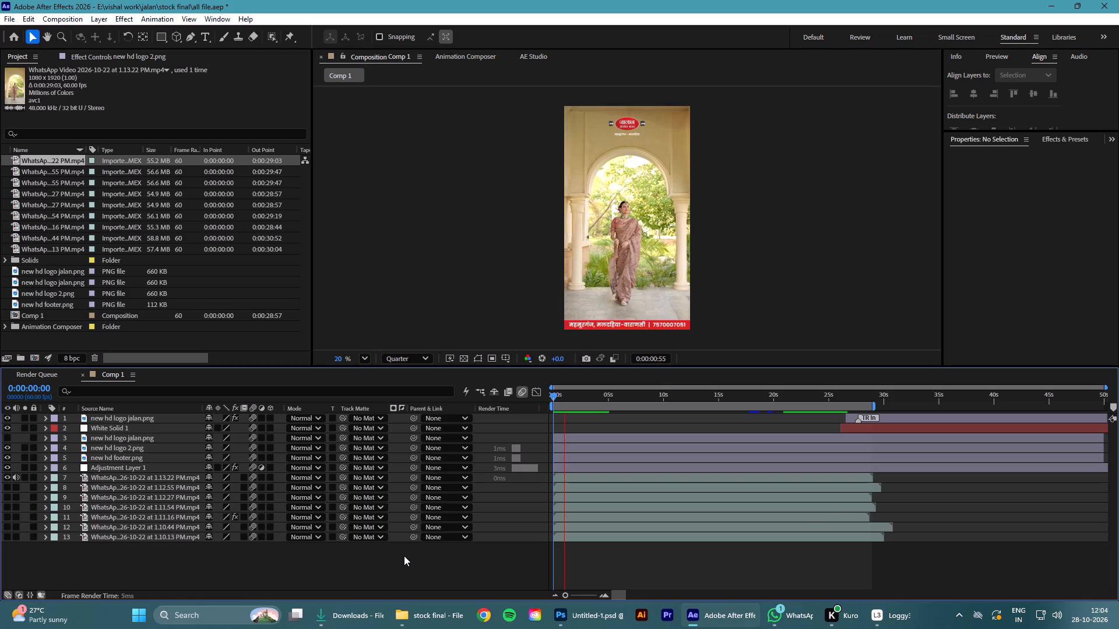
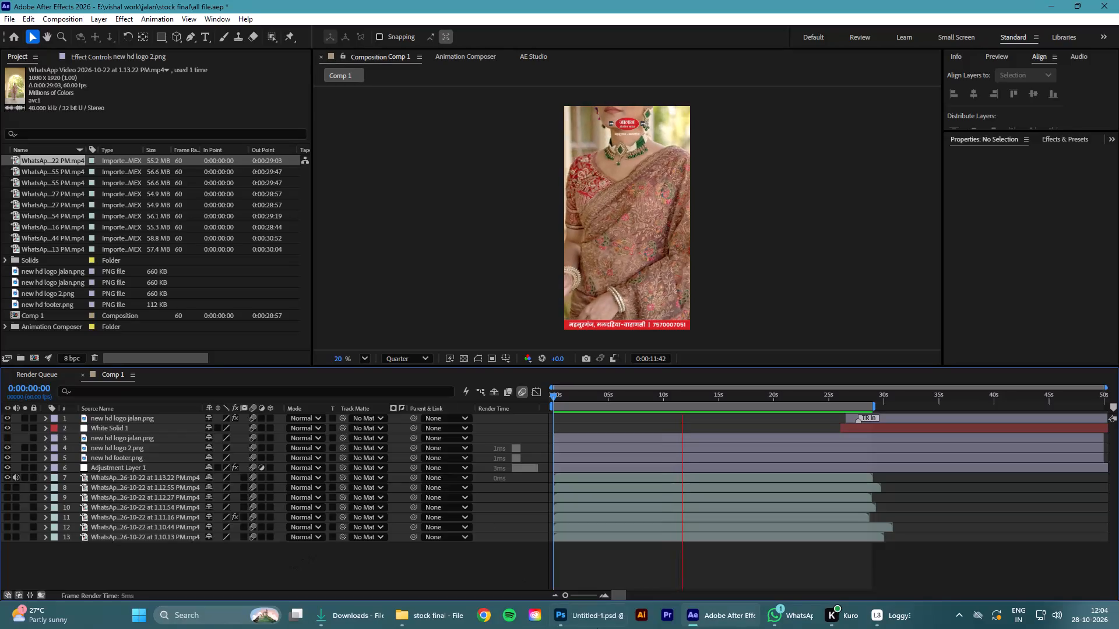
Replay Comp 1 from the start through to the end card, stop it and return the playhead to 0:00:00:00.
key(space)
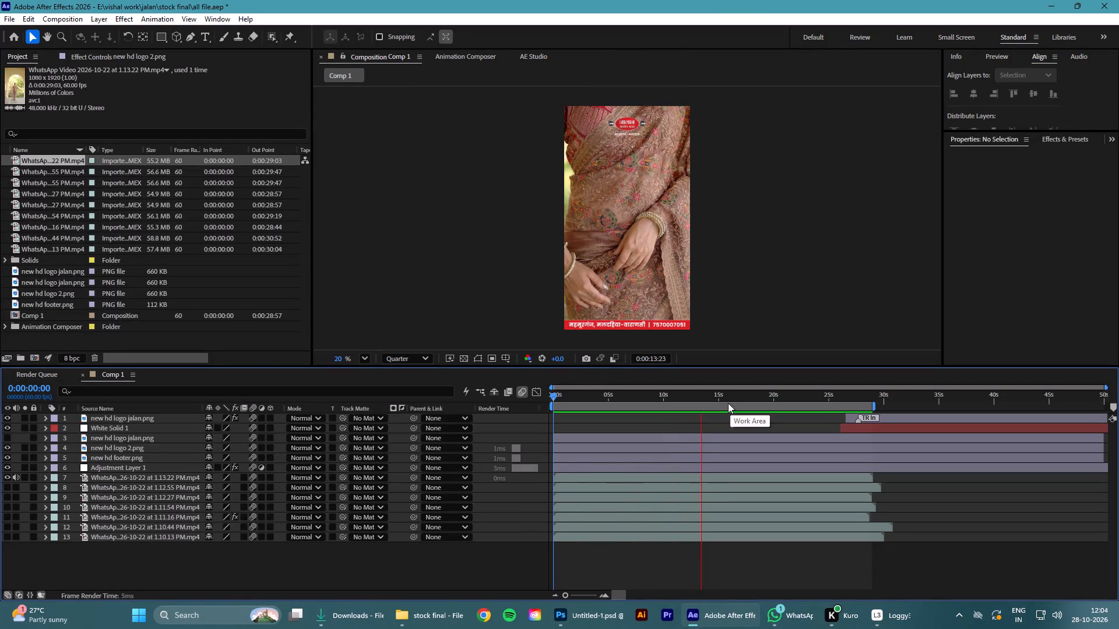
drag(697, 394, 509, 398)
key(space)
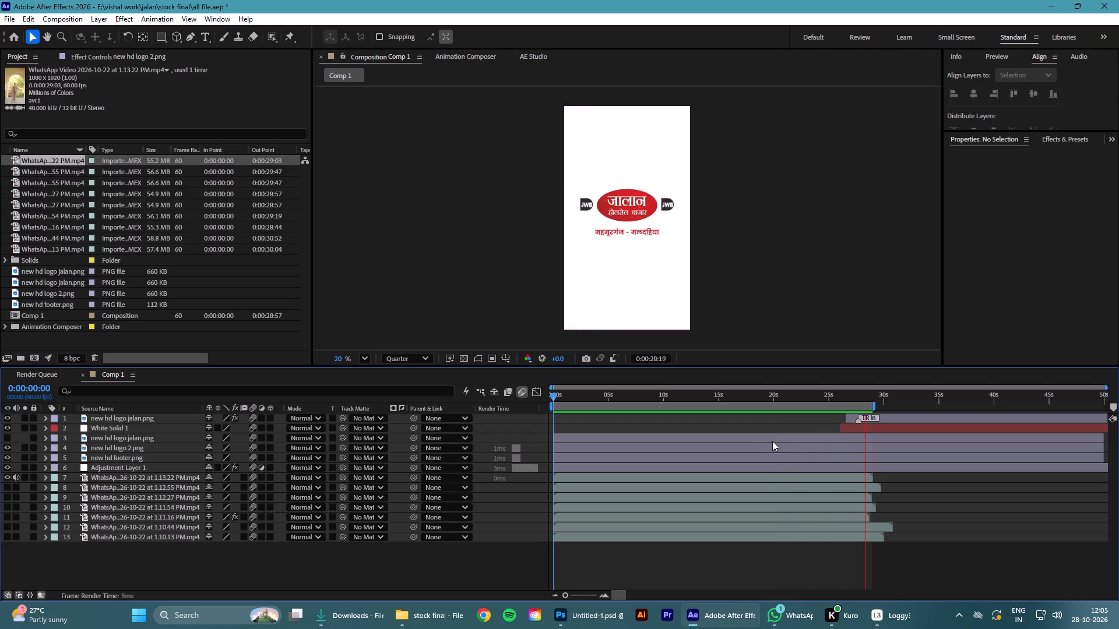
key(space)
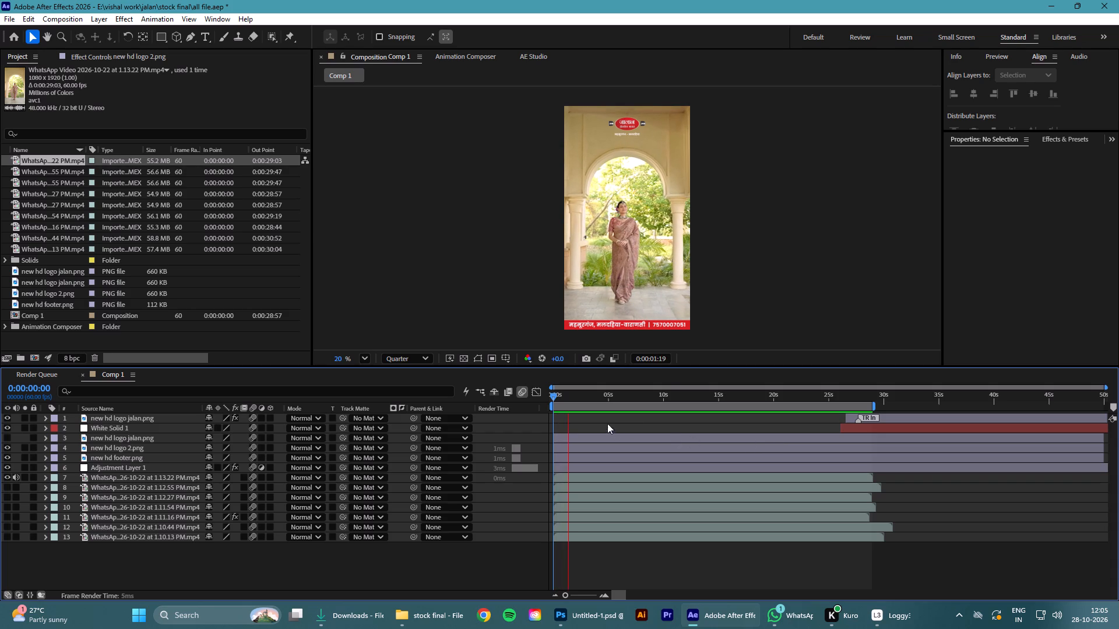
click(589, 397)
drag(592, 393, 471, 399)
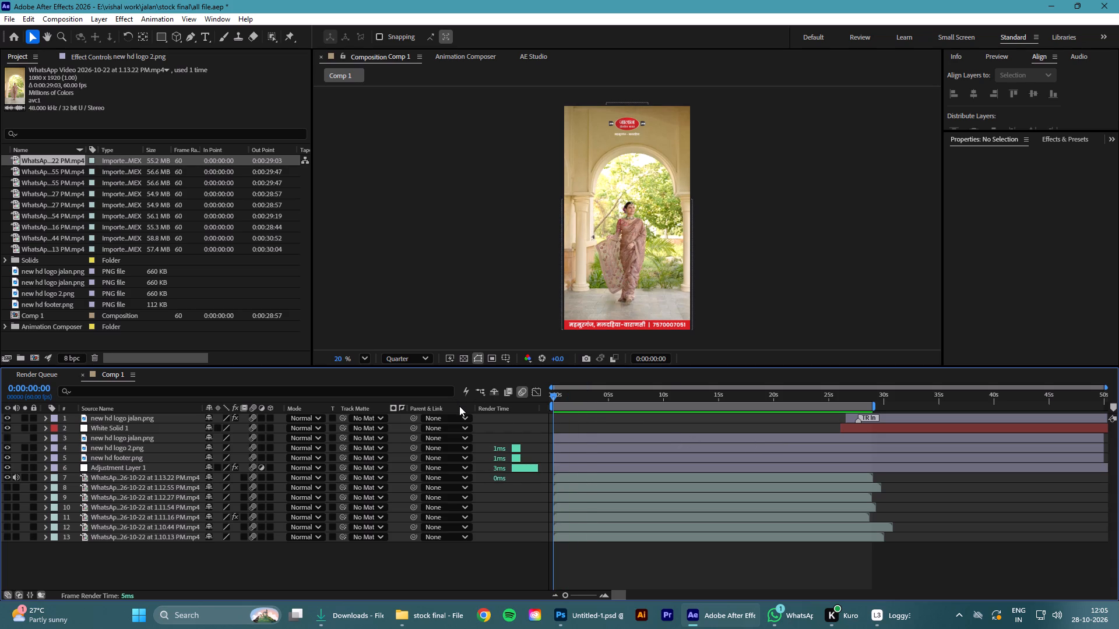
Save the all file.aep project with the playhead at 0:00:00:00 and no layer selected.
key(ctrl+s)
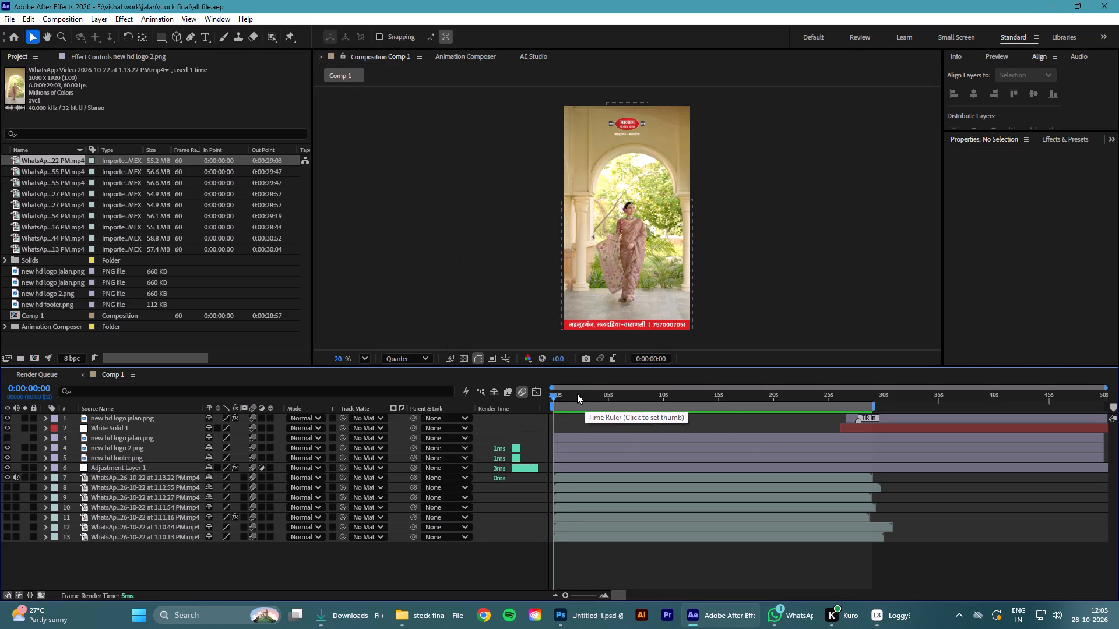
click(578, 394)
drag(579, 394, 499, 409)
click(432, 562)
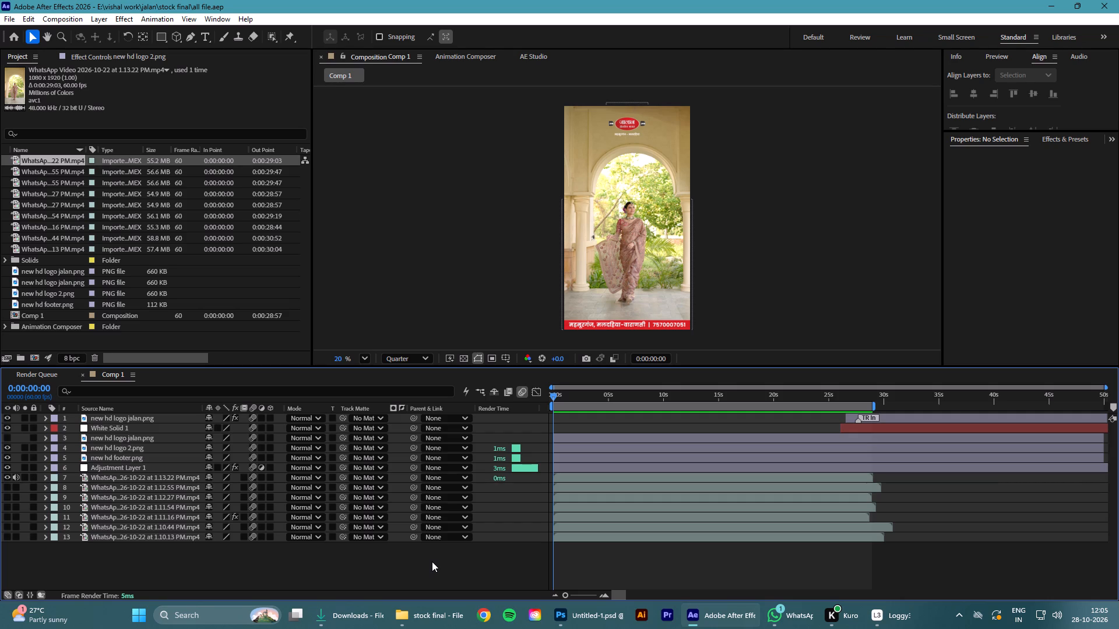
key(ctrl+s)
Add Comp 1 to the render queue.
key(ctrl+m)
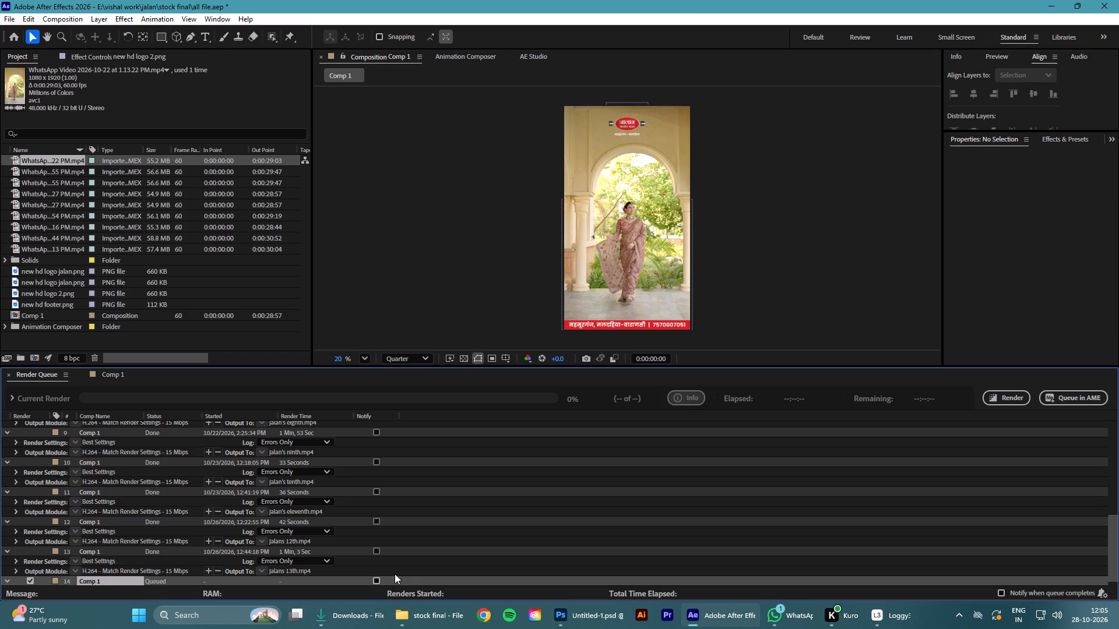
Set the output file of the newly queued Comp 1 render to "jalan 14th" as H.264 in the stock final folder.
scroll(325, 553, down, 11)
click(285, 582)
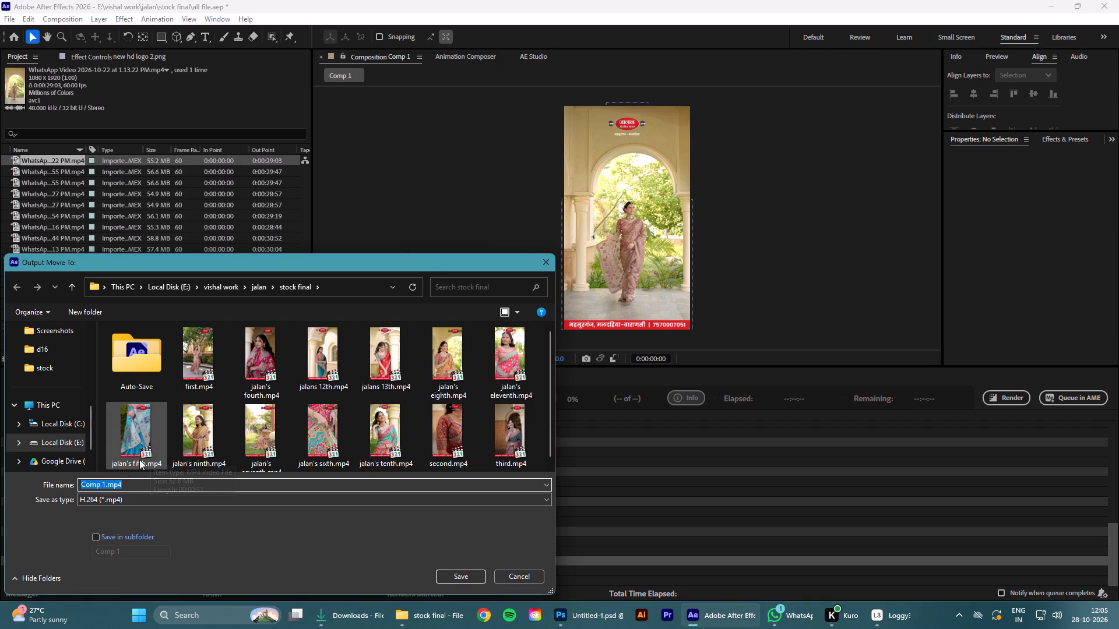
text(jak)
key(BackSpace)
text(lan)
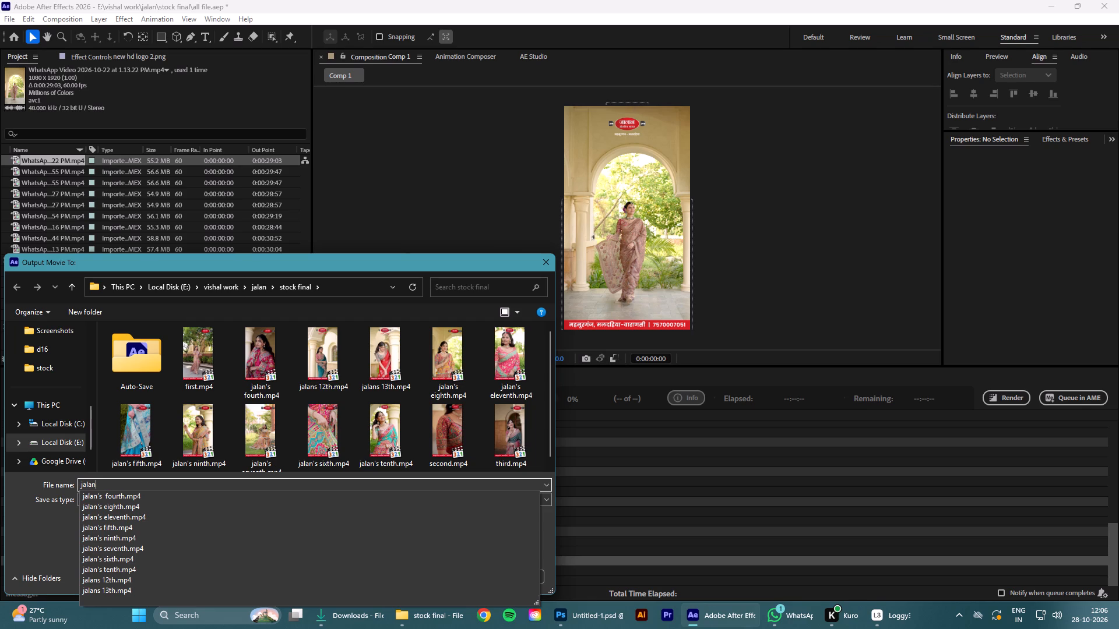
key(space)
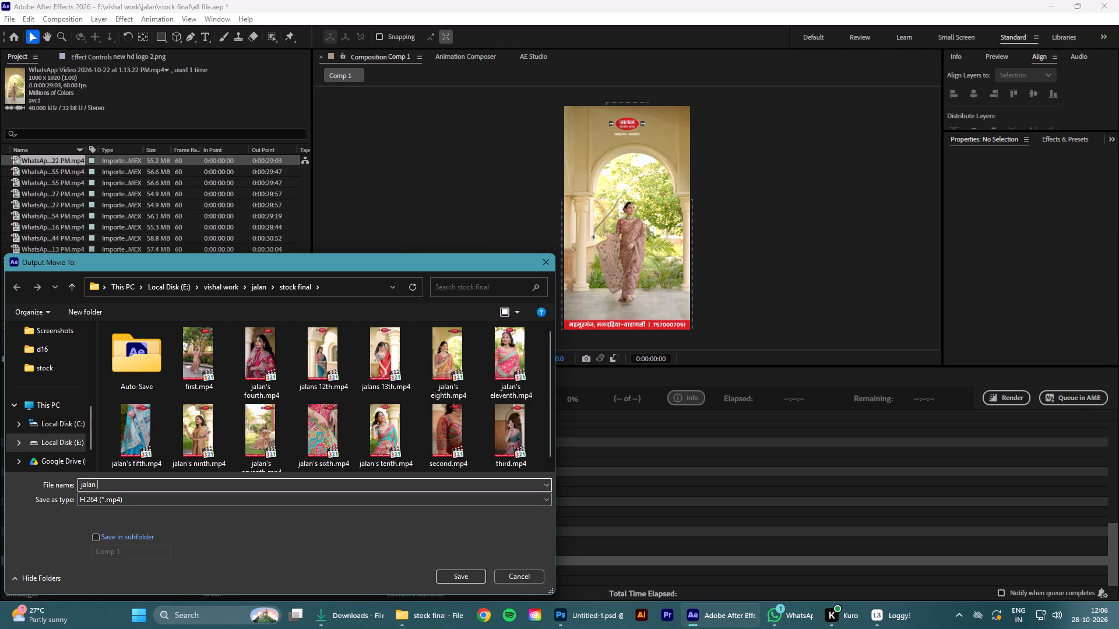
text(14th)
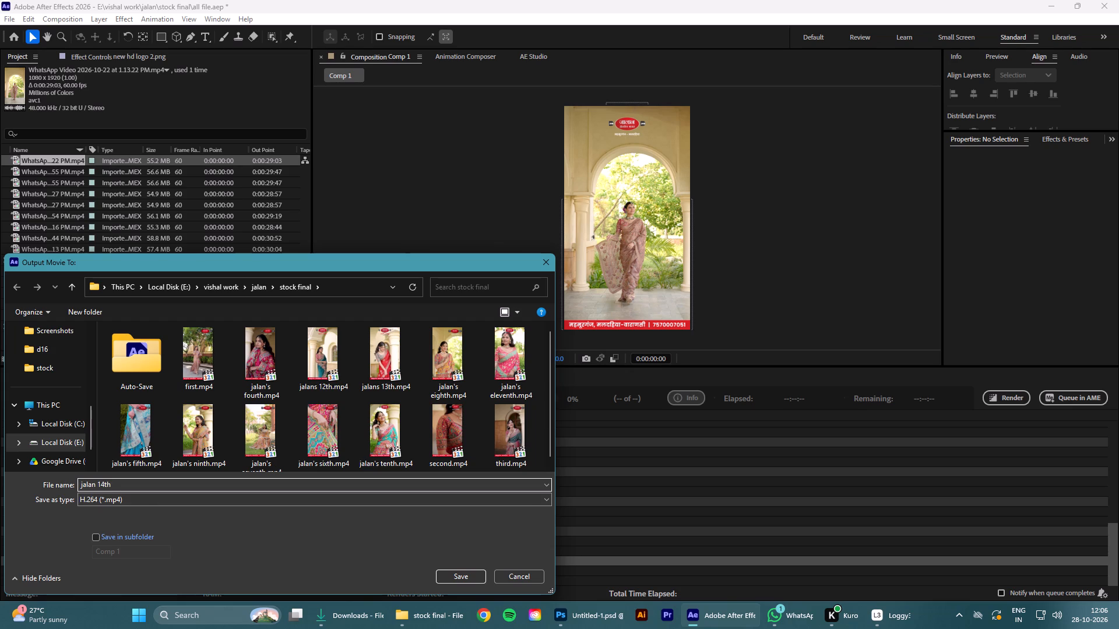
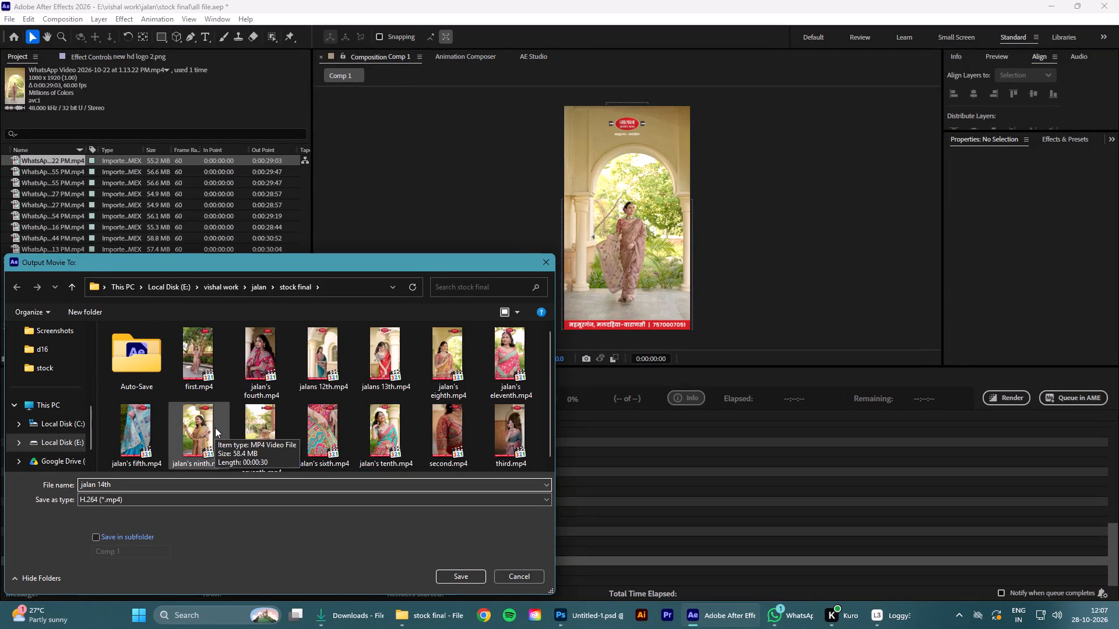
Accept "jalan 14th" as the H.264 output file in the stock final folder and start rendering the queued Comp 1.
click(462, 574)
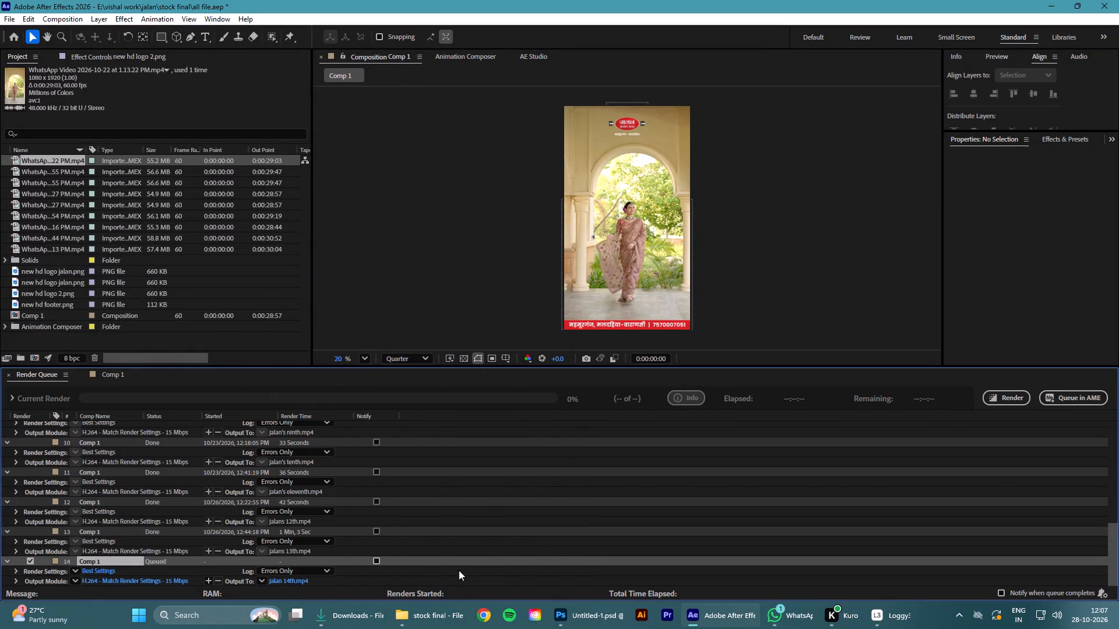
click(1011, 397)
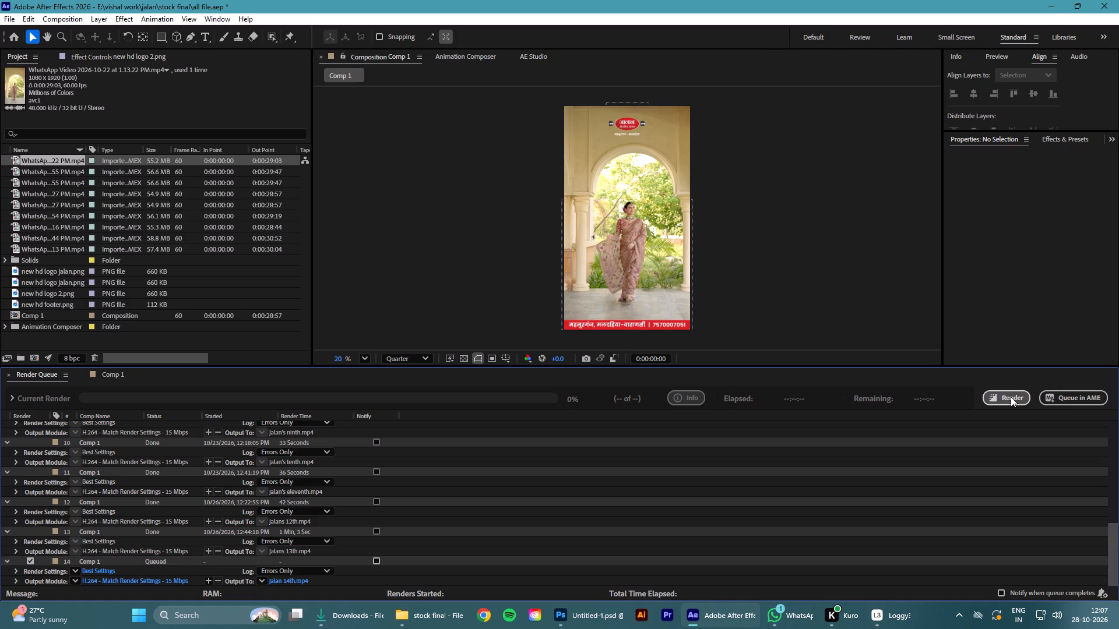
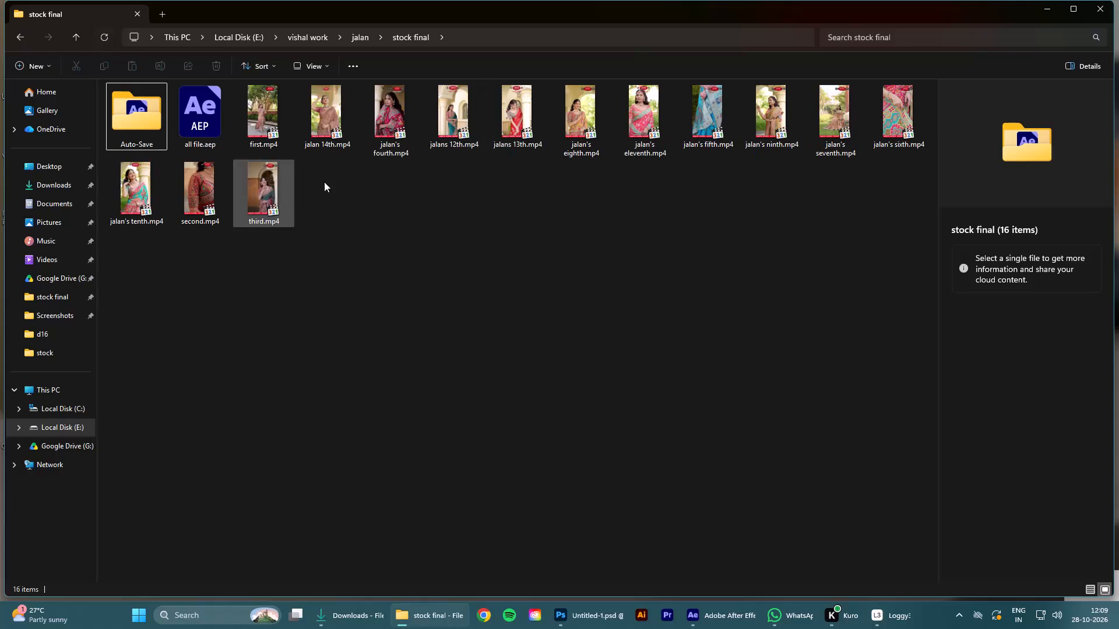
Play the rendered jalan 14th.mp4 from the stock final folder to check the finished video.
click(526, 203)
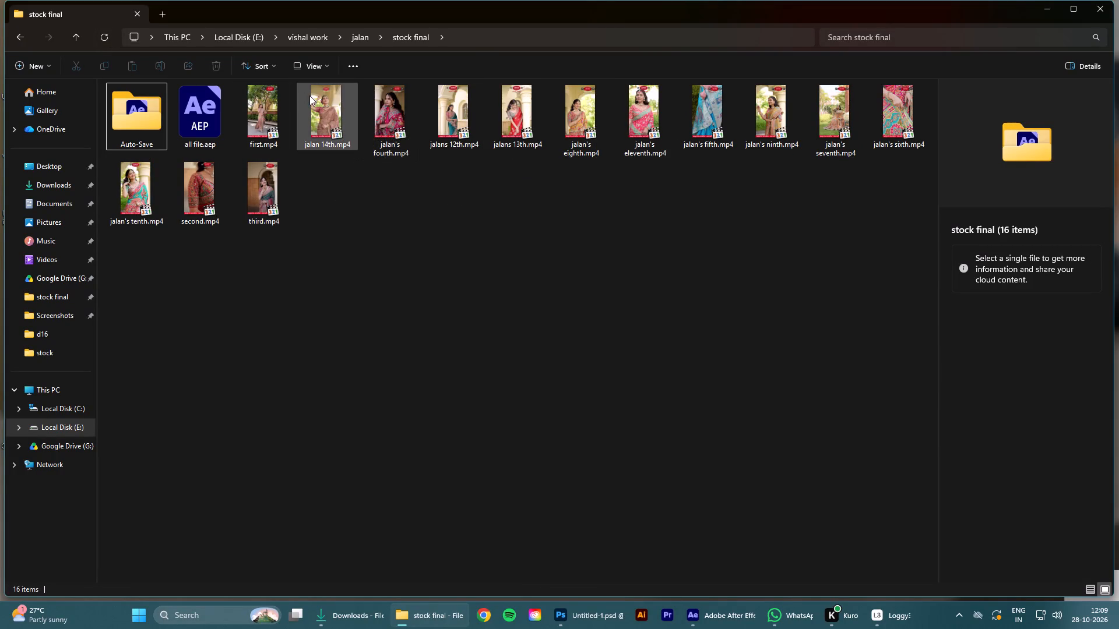
double_click(323, 101)
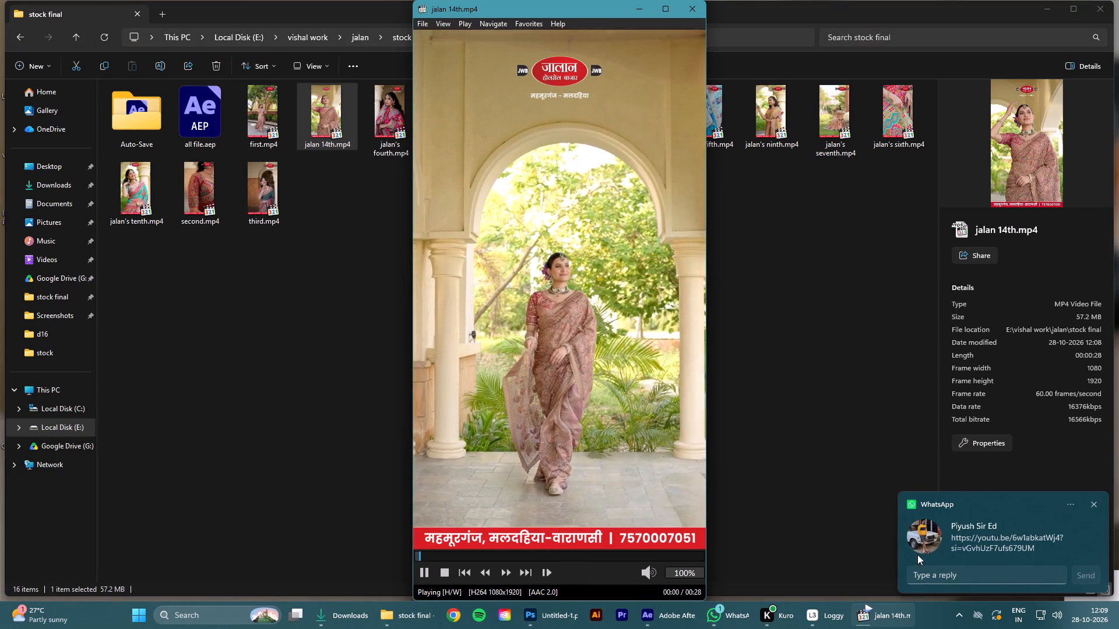
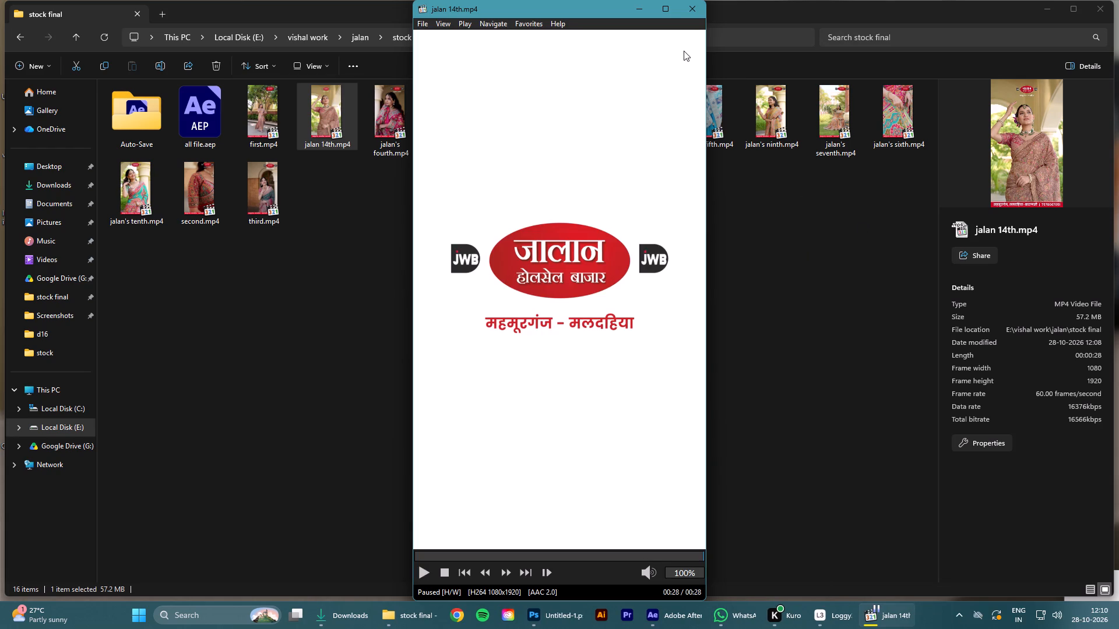
Play the rendered jalan 14th.mp4 full screen to review it, and return to the stock final folder.
double_click(608, 178)
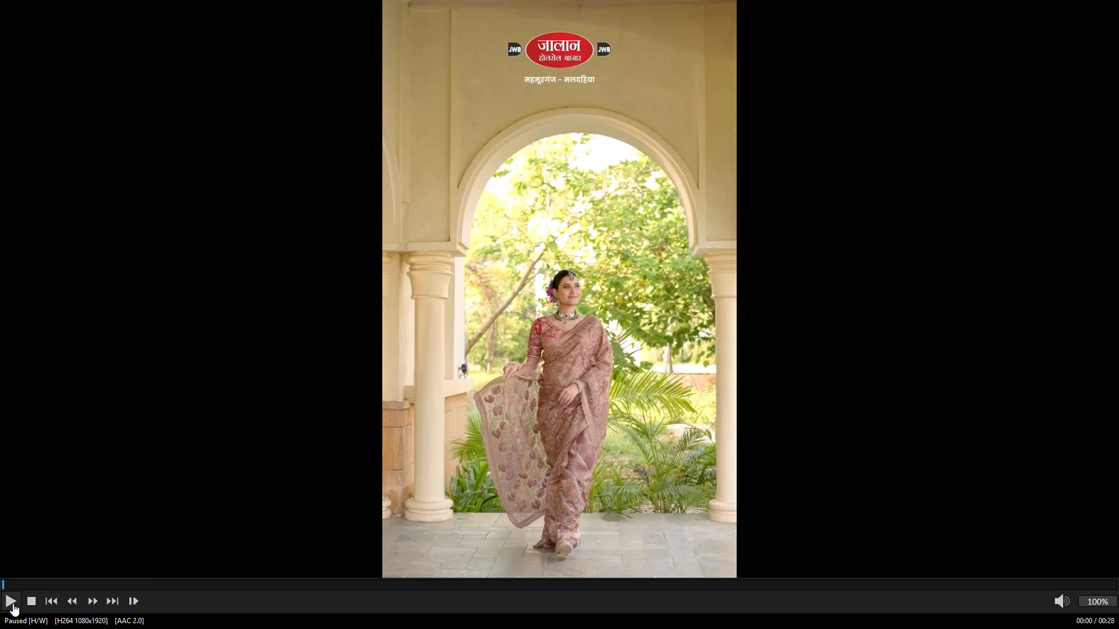
click(13, 603)
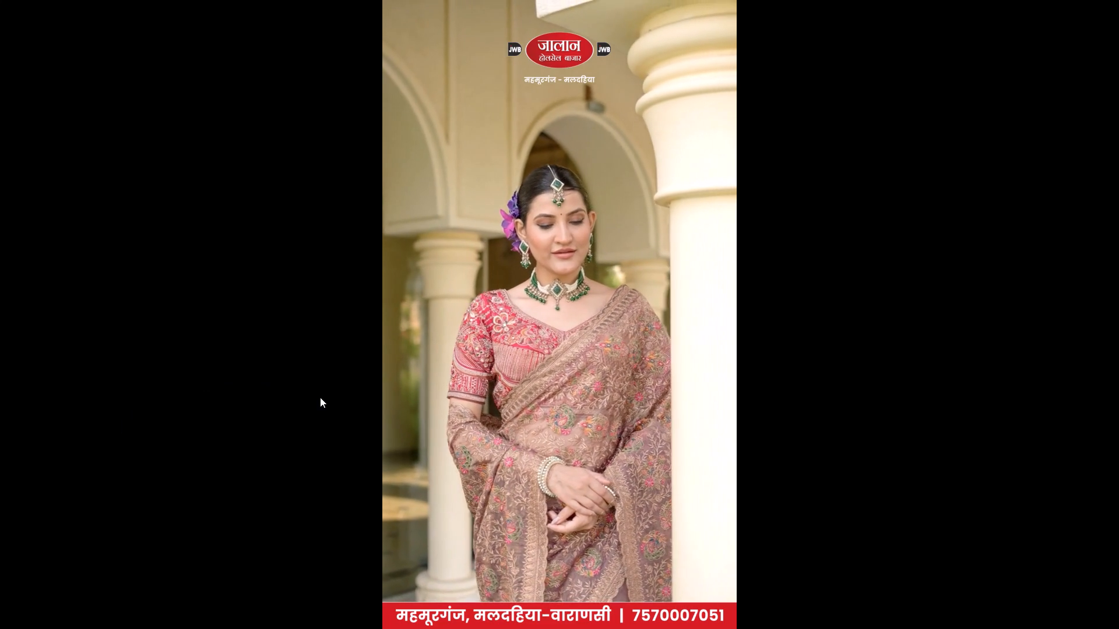
double_click(474, 331)
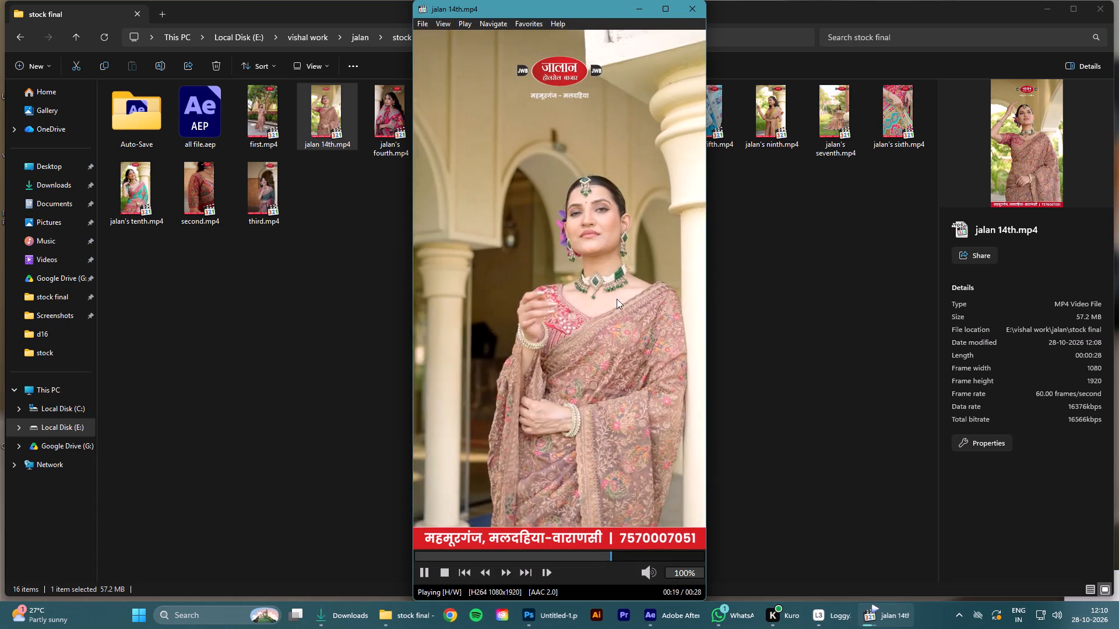
click(811, 427)
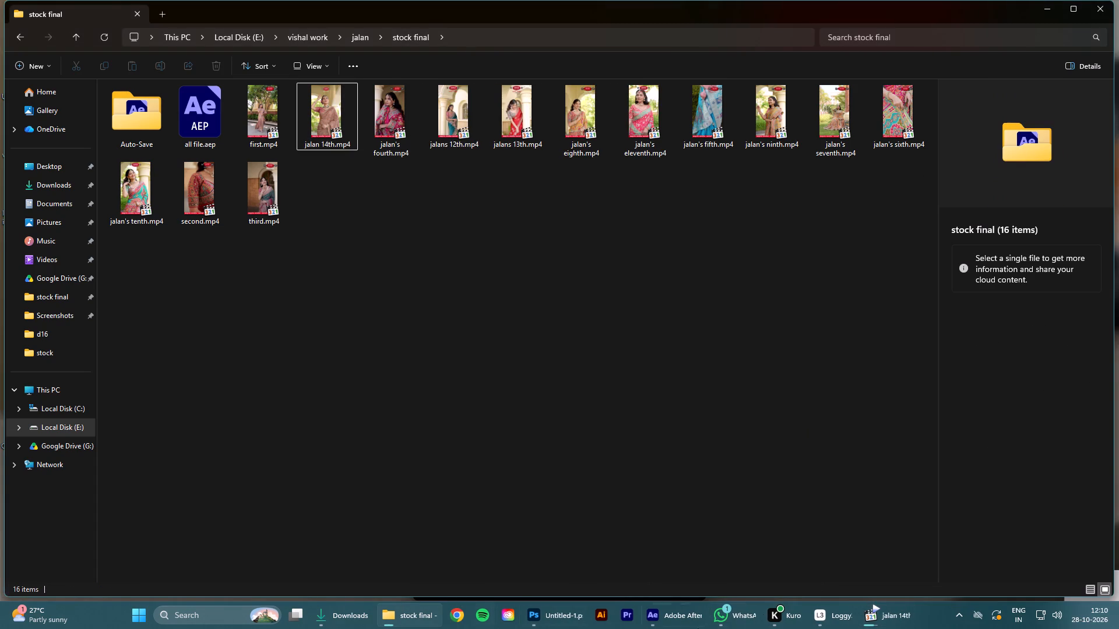
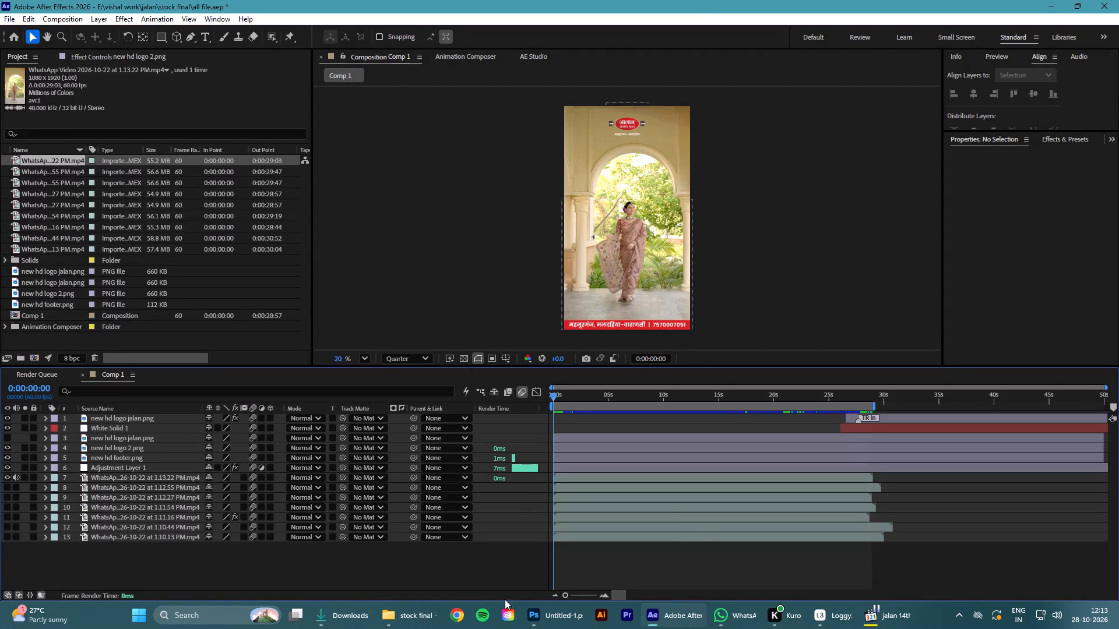
Check the 1.13.22 PM clip in the jalan stock folder, and add the 1.13.52 PM clip to Comp 1 in After Effects.
click(399, 623)
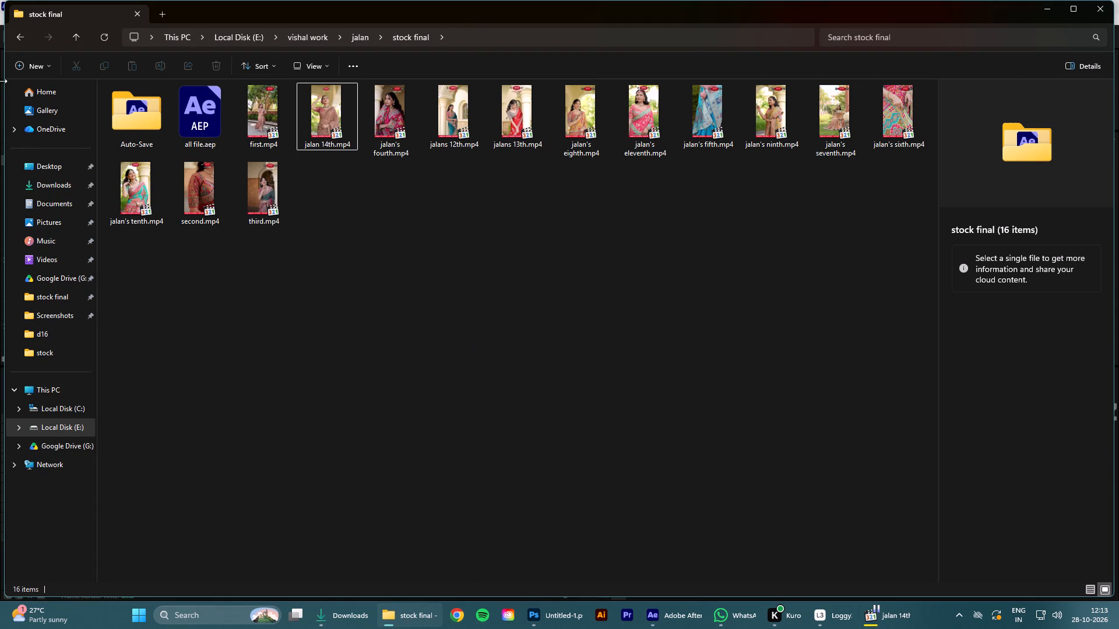
click(18, 36)
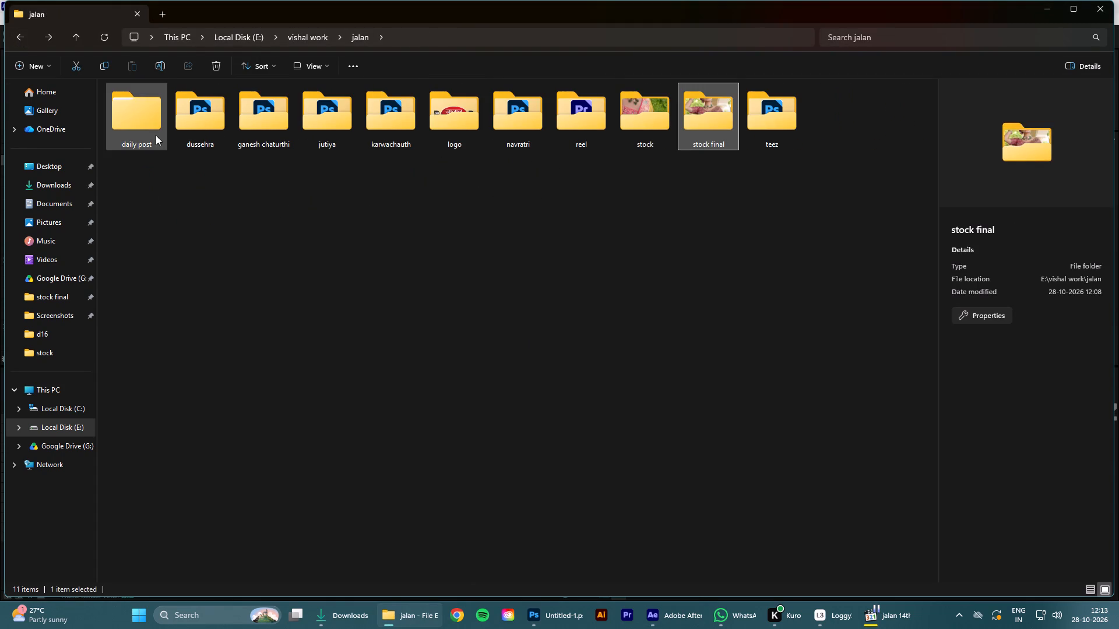
double_click(644, 121)
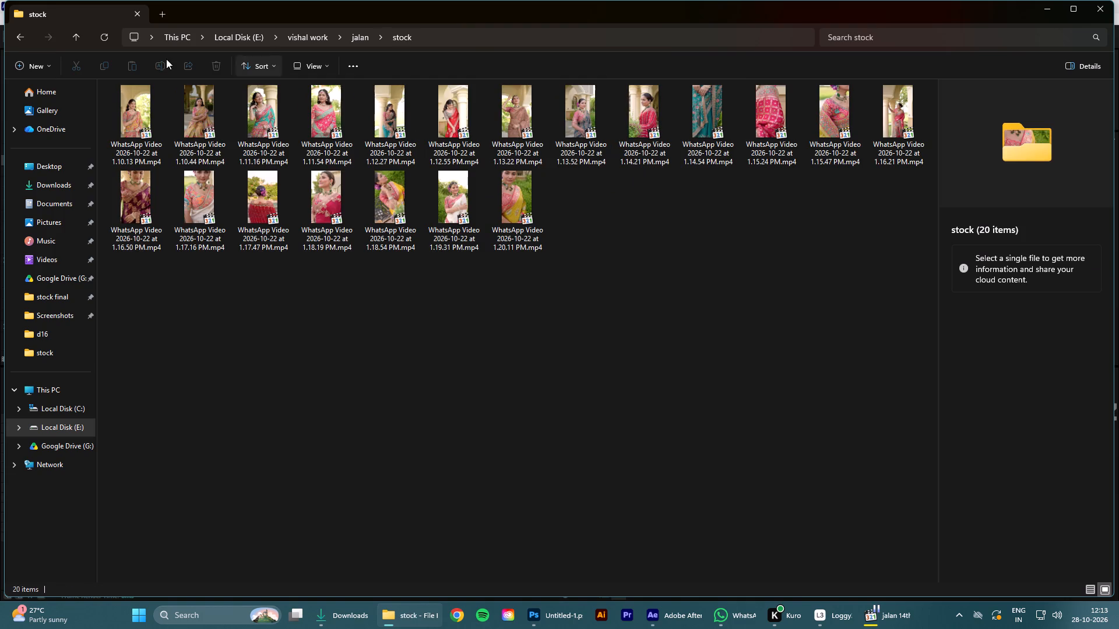
click(101, 31)
double_click(523, 116)
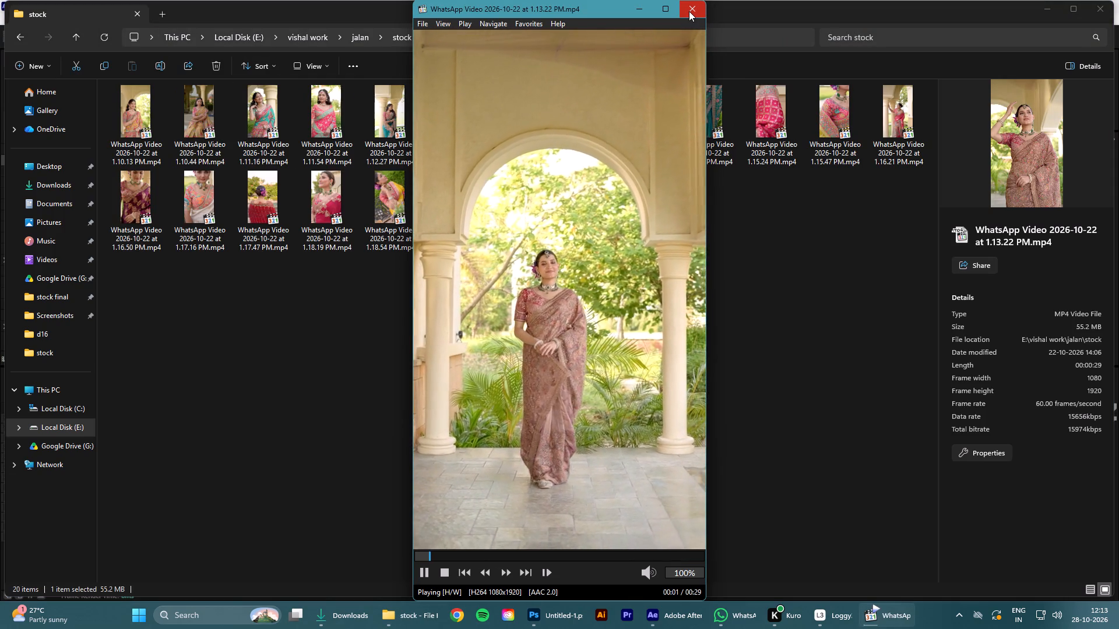
click(689, 11)
click(566, 118)
drag(582, 111, 547, 422)
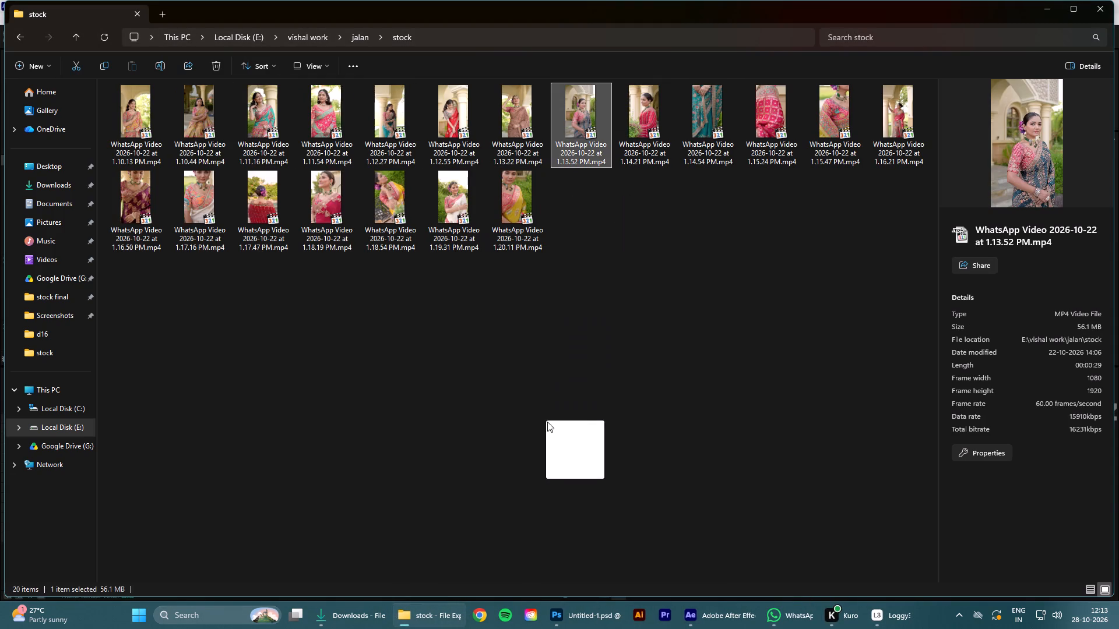
drag(547, 422, 347, 507)
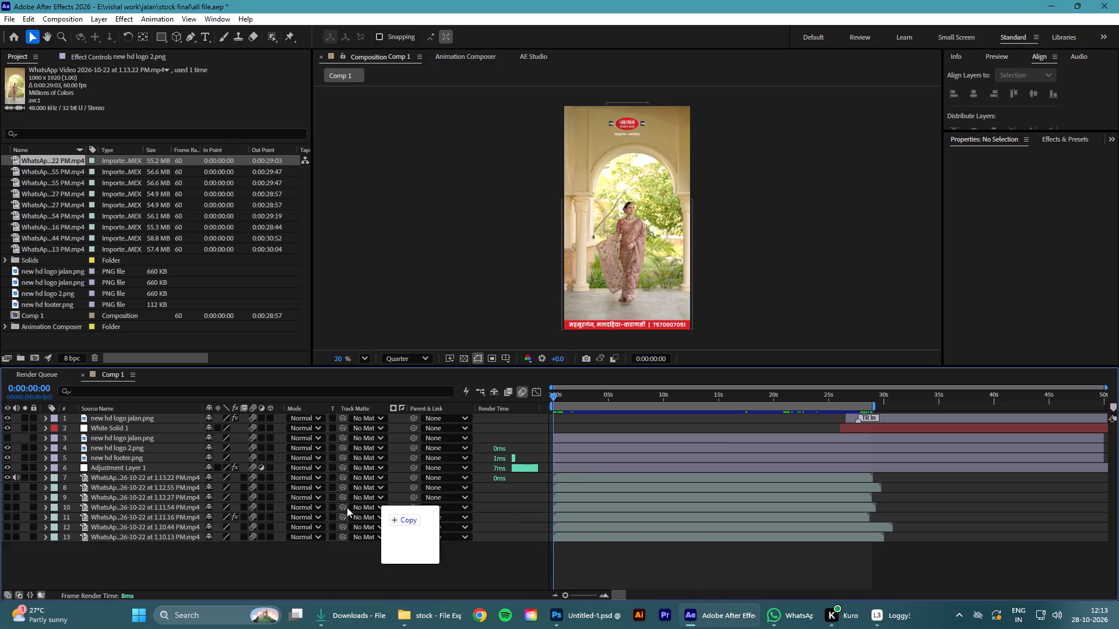
drag(347, 507, 244, 535)
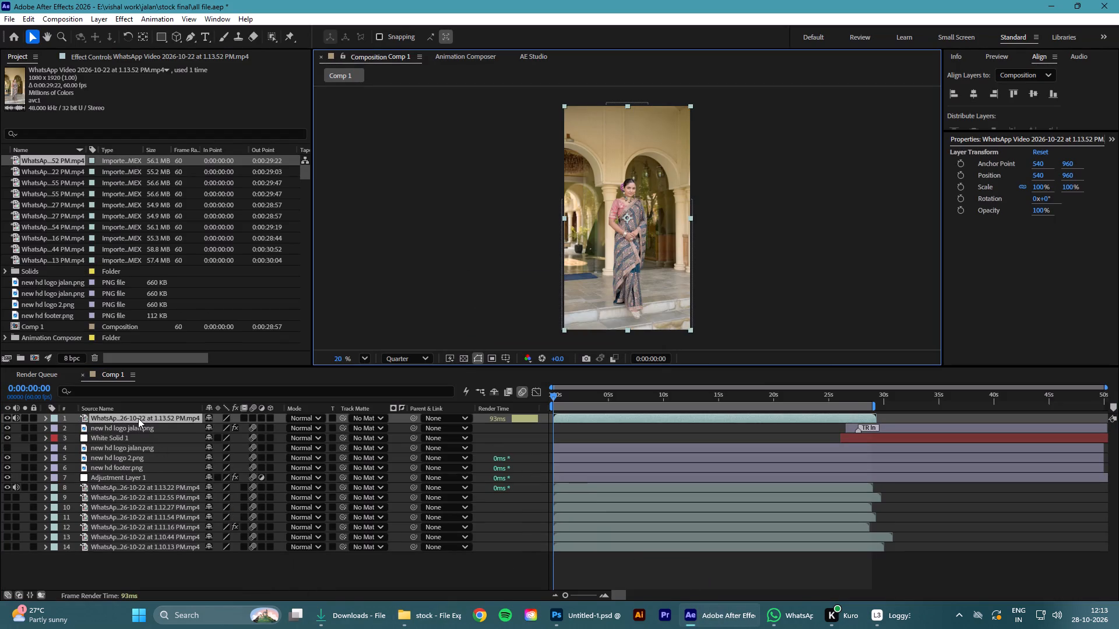
Place the 1.13.52 PM clip below Adjustment Layer 1 with motion blur on, and hide and mute the 1.13.22 PM clip.
drag(138, 418, 129, 483)
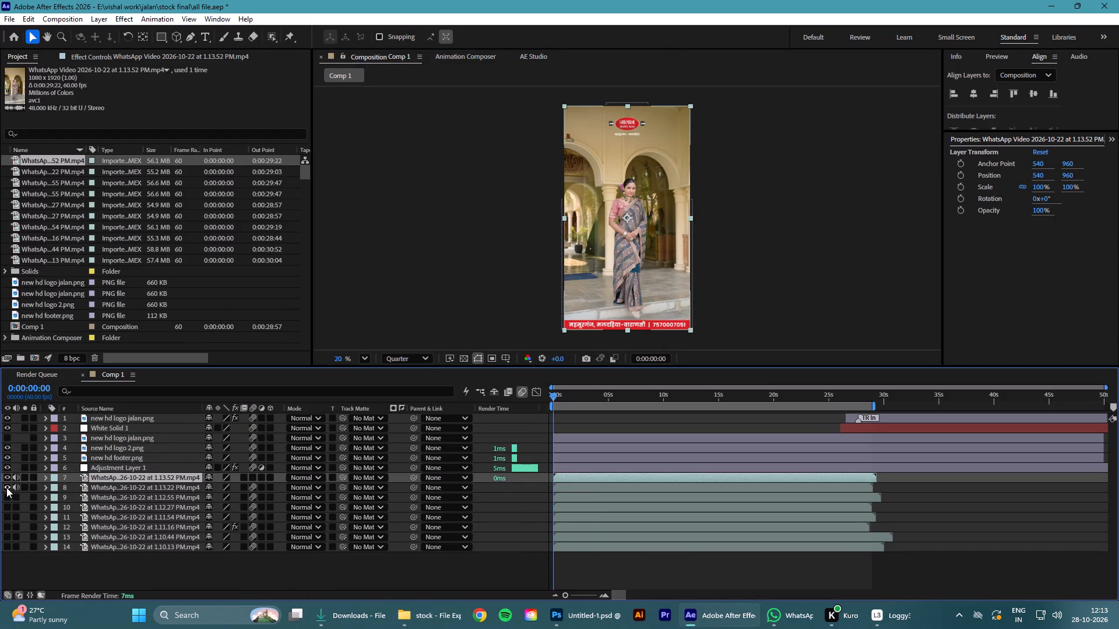
click(6, 487)
click(15, 487)
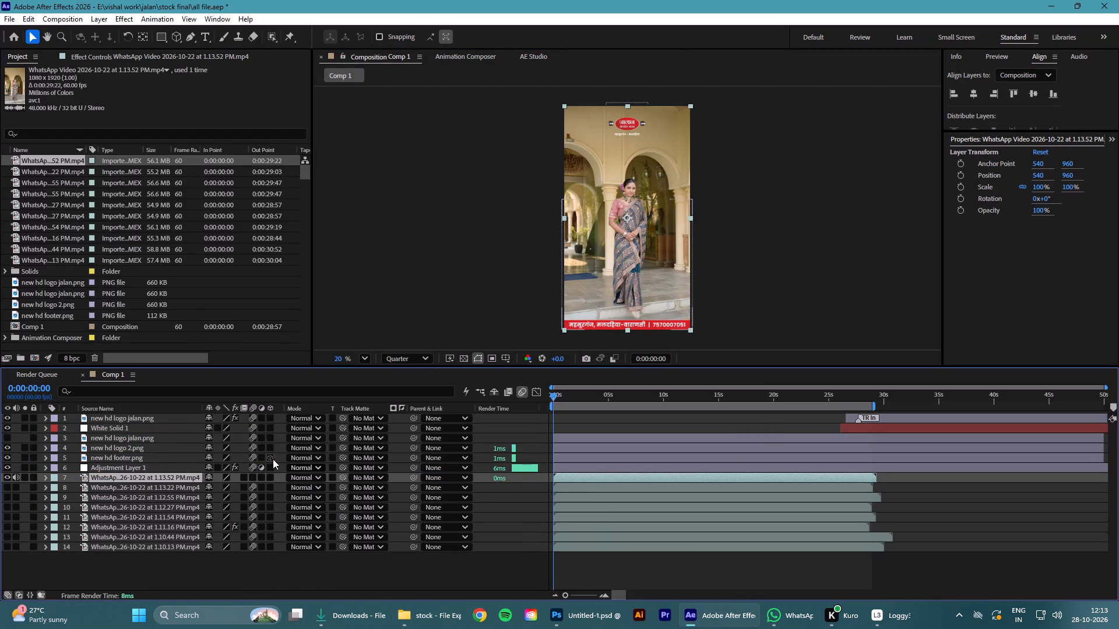
click(252, 474)
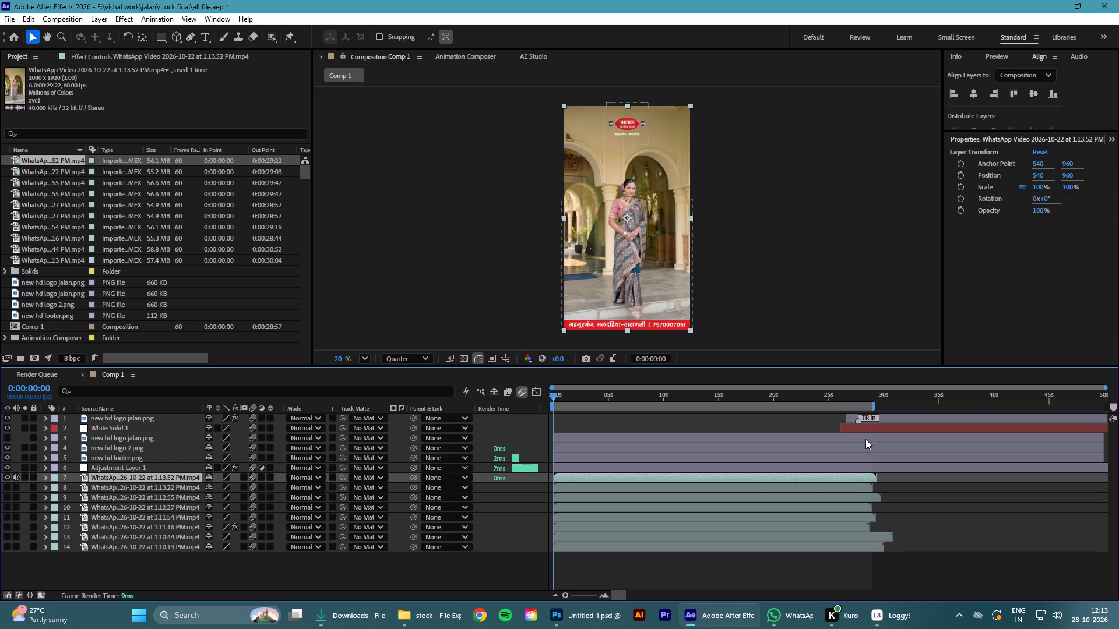
Extend Comp 1's work area to near the end of the 1.13.52 PM clip, at about 0:00:29:12.
drag(870, 395, 874, 395)
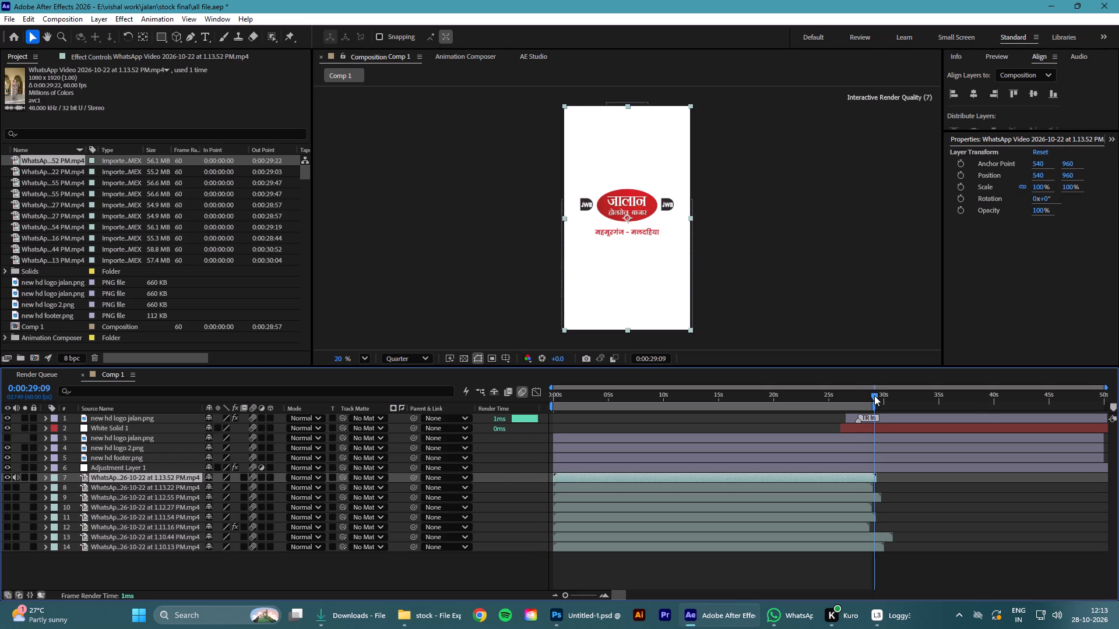
drag(874, 395, 875, 396)
click(875, 405)
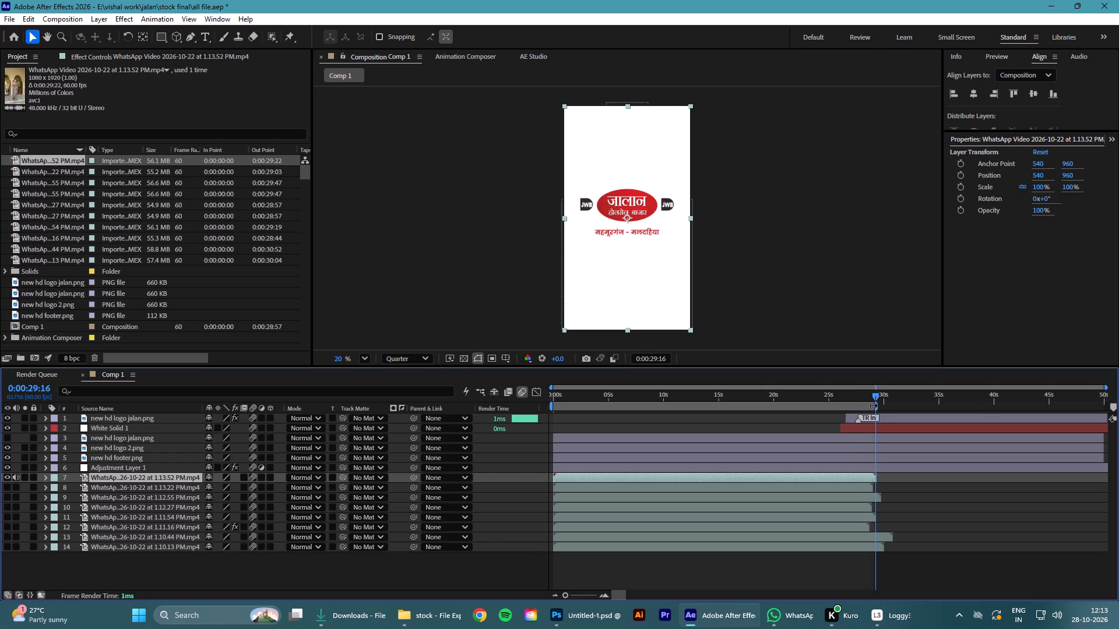
click(945, 565)
click(820, 580)
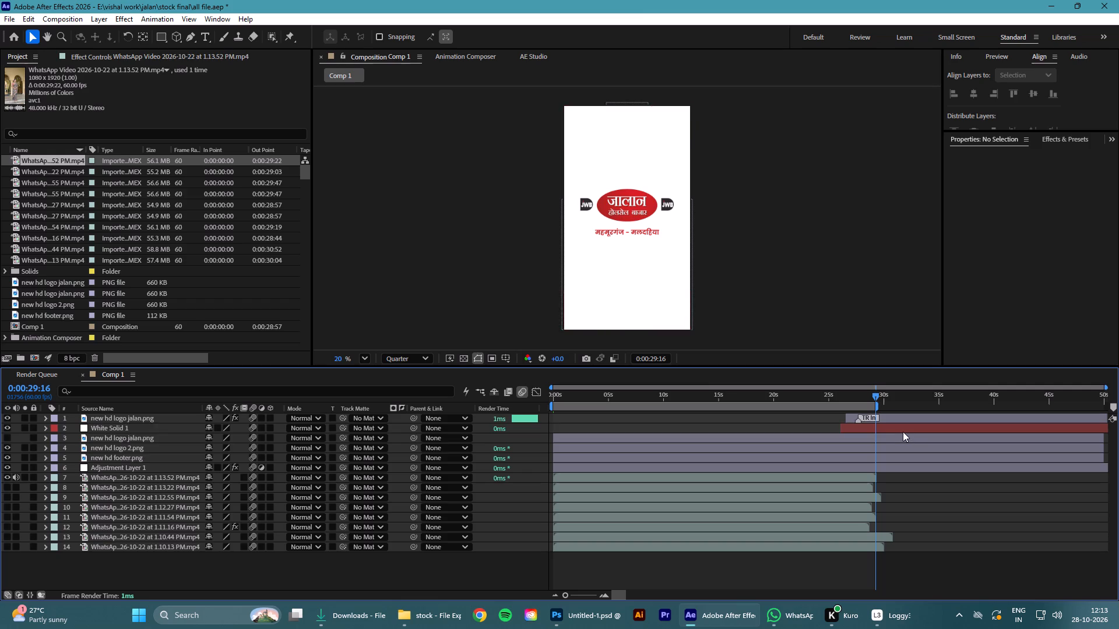
Shift White Solid 1 and the closing new hd logo jalan.png layer together about half a second later in the timeline.
click(903, 432)
ctrl+click(899, 416)
drag(889, 419, 894, 418)
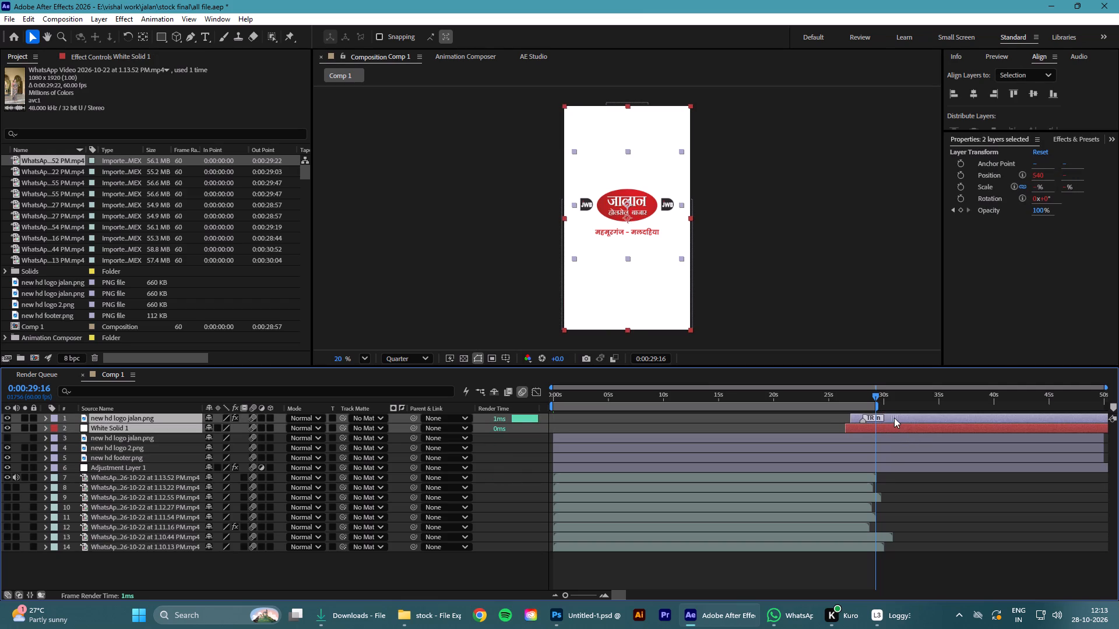
drag(894, 418, 895, 418)
click(903, 569)
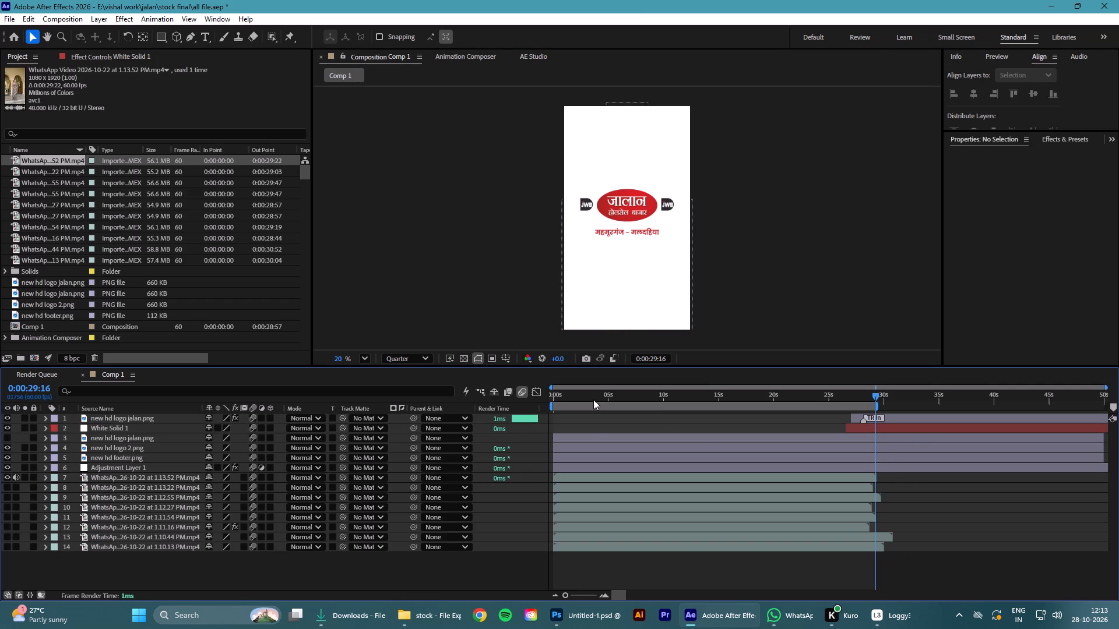
Return the playhead to the start of Comp 1 and save the project.
click(593, 400)
drag(595, 396, 466, 428)
click(594, 554)
click(480, 571)
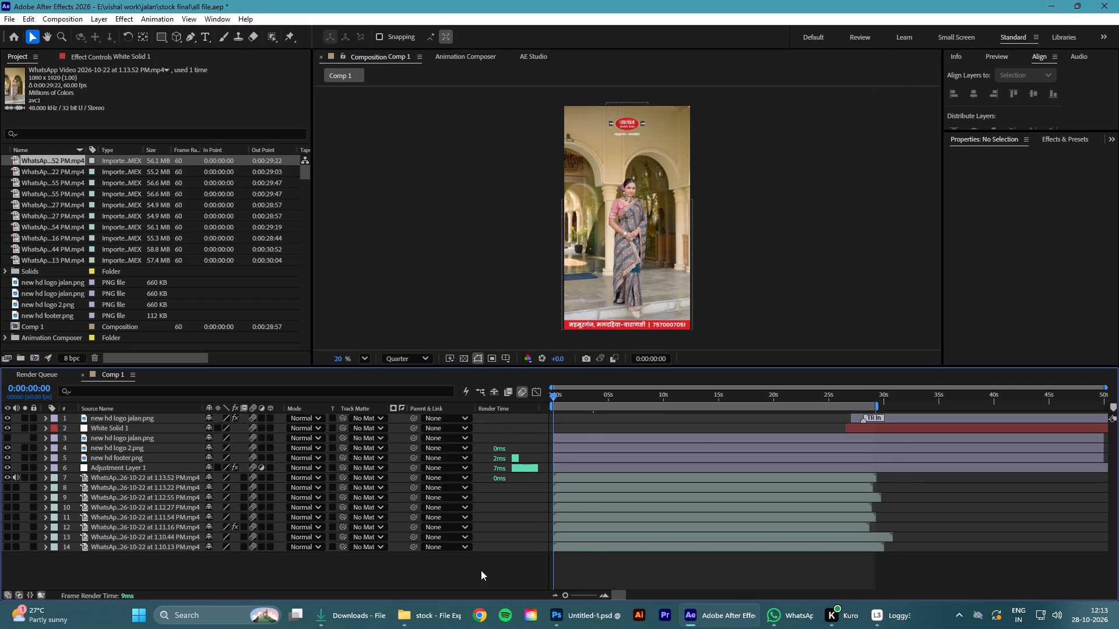
key(ctrl+s)
Preview Comp 1 from the start, review the closing logo from 0:00:26:02, replay the whole video, and return to the first frame.
click(578, 398)
drag(578, 397, 459, 433)
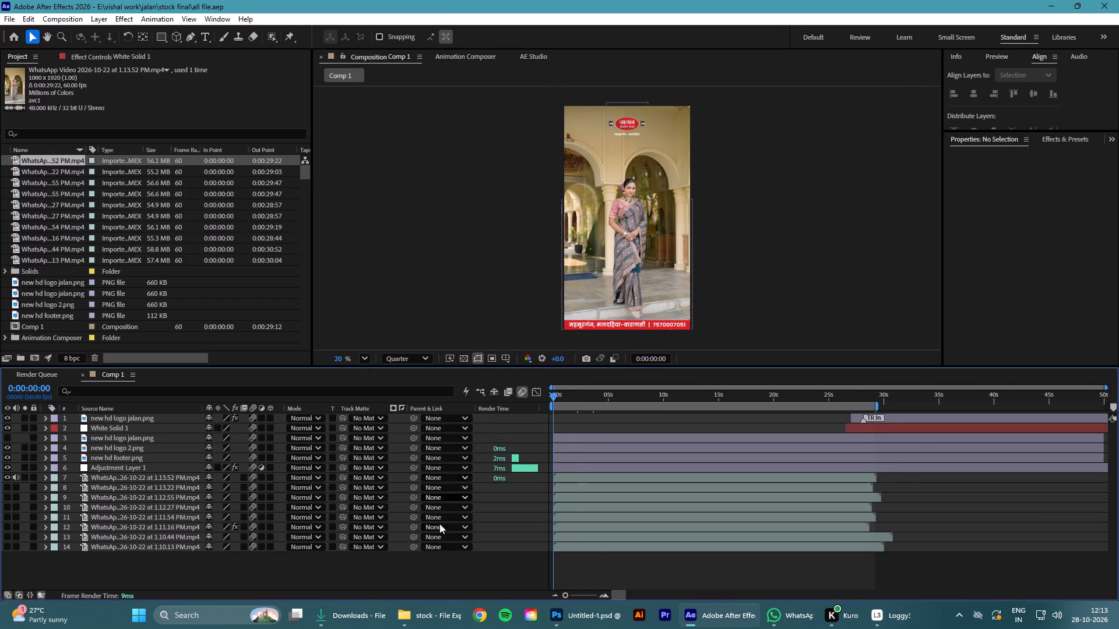
click(466, 567)
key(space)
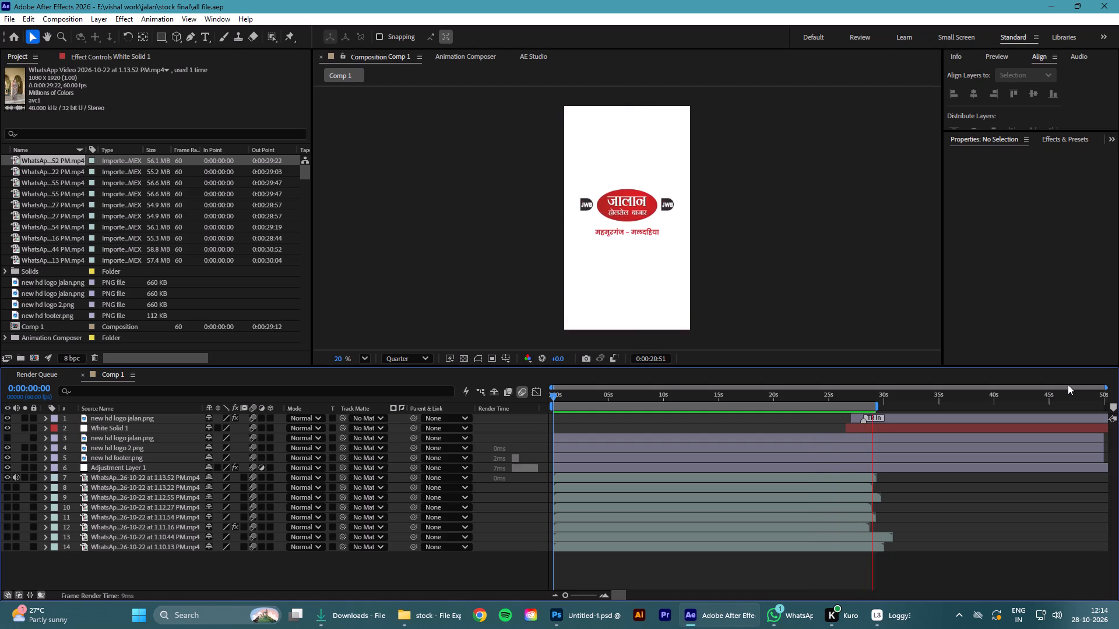
click(840, 397)
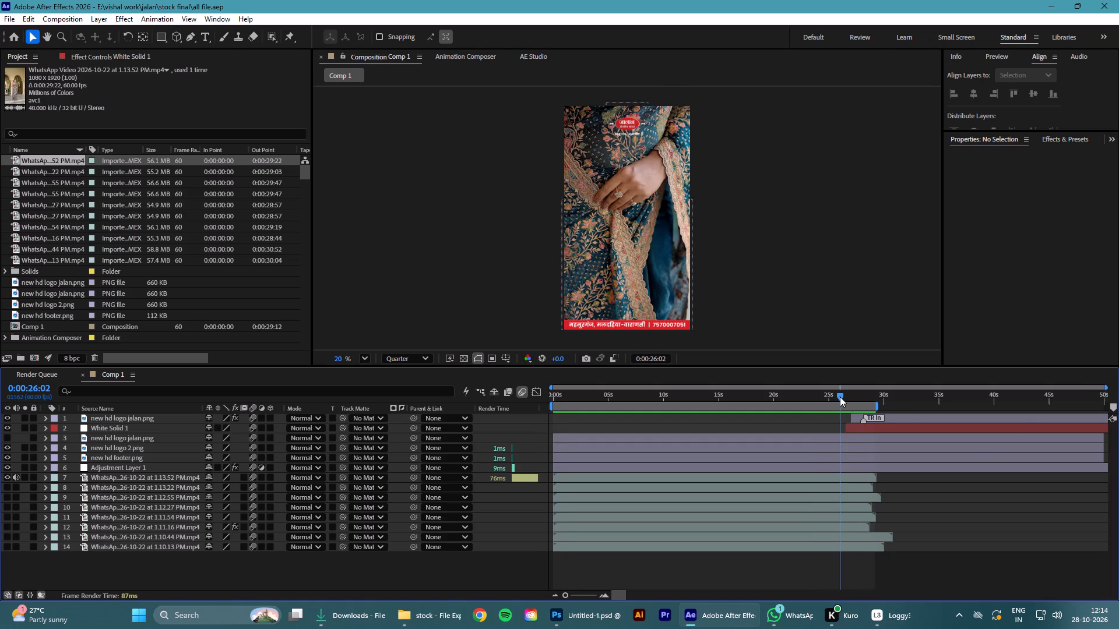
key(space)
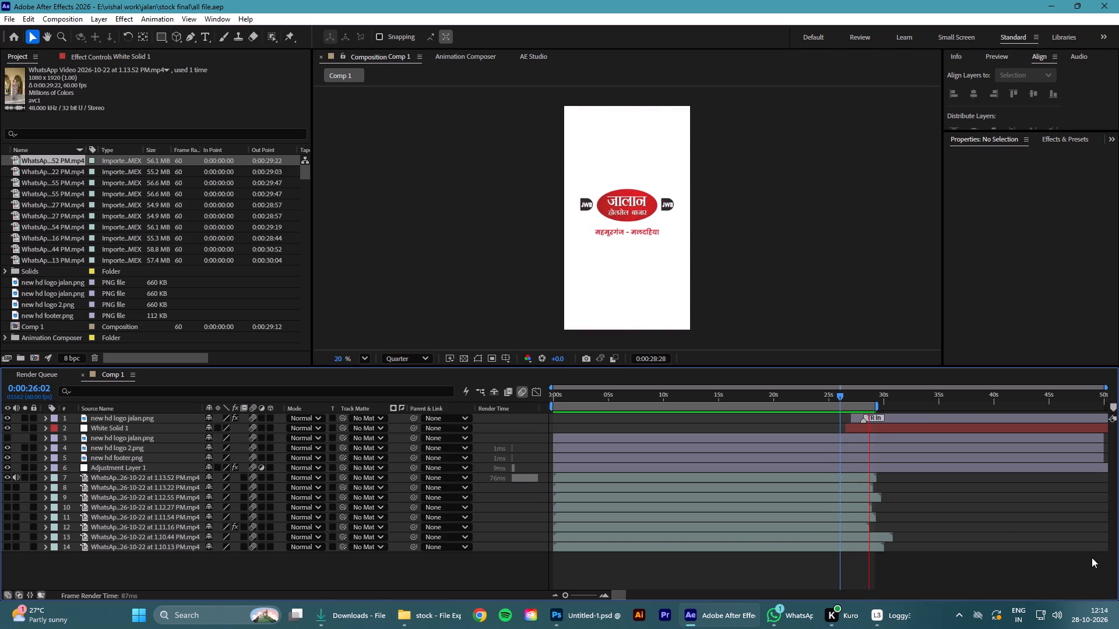
click(573, 395)
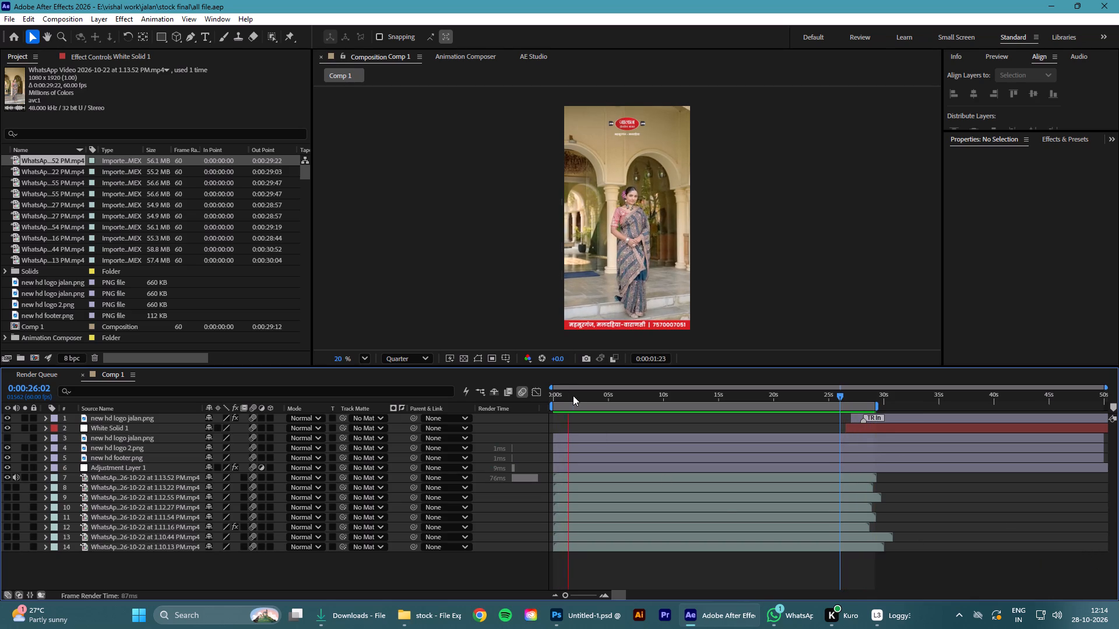
drag(573, 395, 509, 403)
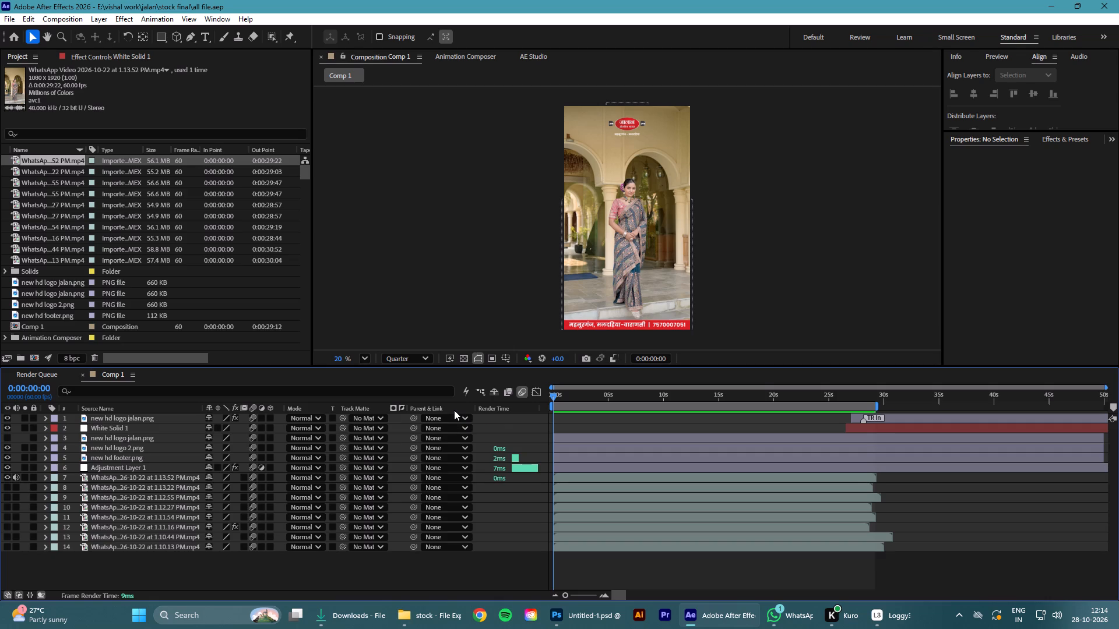
click(590, 397)
drag(593, 397, 509, 399)
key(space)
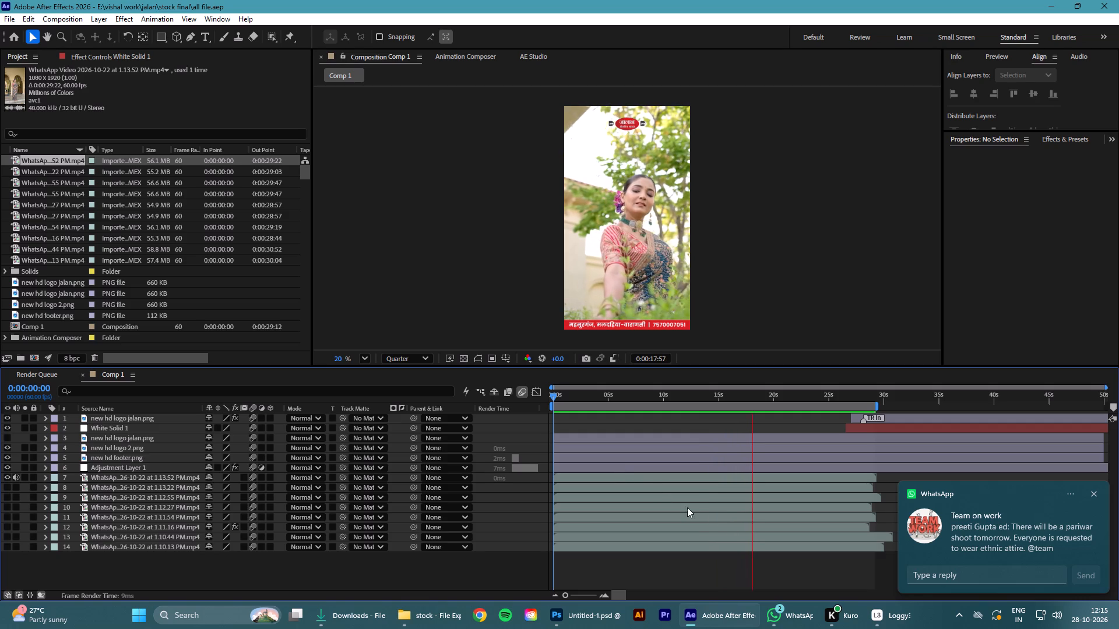
click(796, 568)
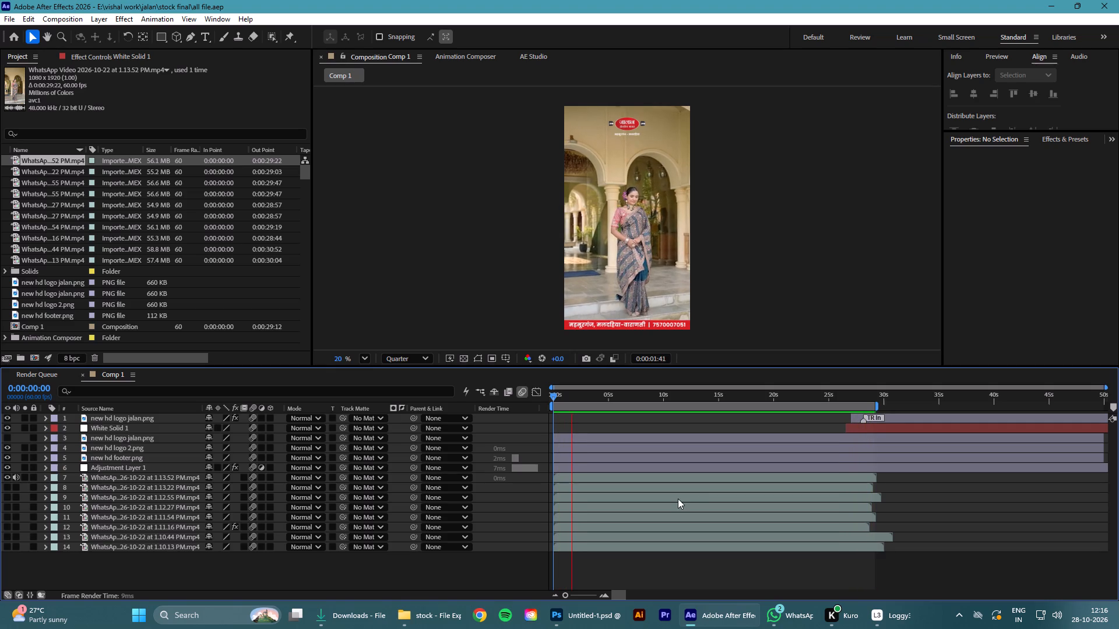
click(592, 393)
drag(595, 397, 467, 416)
Save the all file.aep project.
click(476, 570)
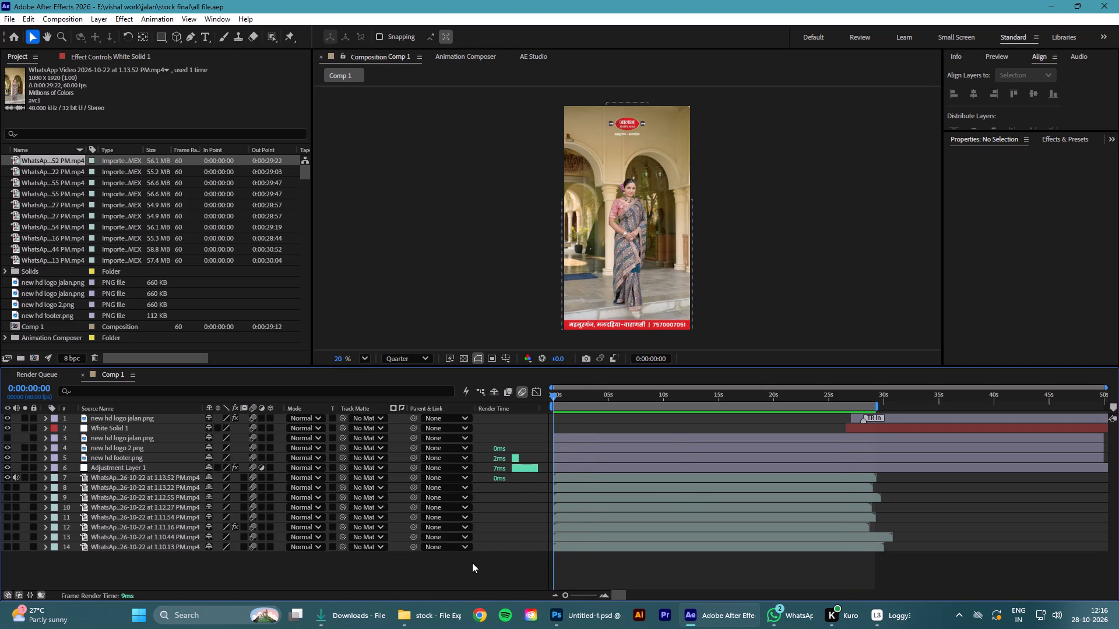
key(ctrl+s)
Queue Comp 1 and render it as an H.264 video named "jalan 15th" in the stock final folder.
click(508, 561)
key(ctrl+m)
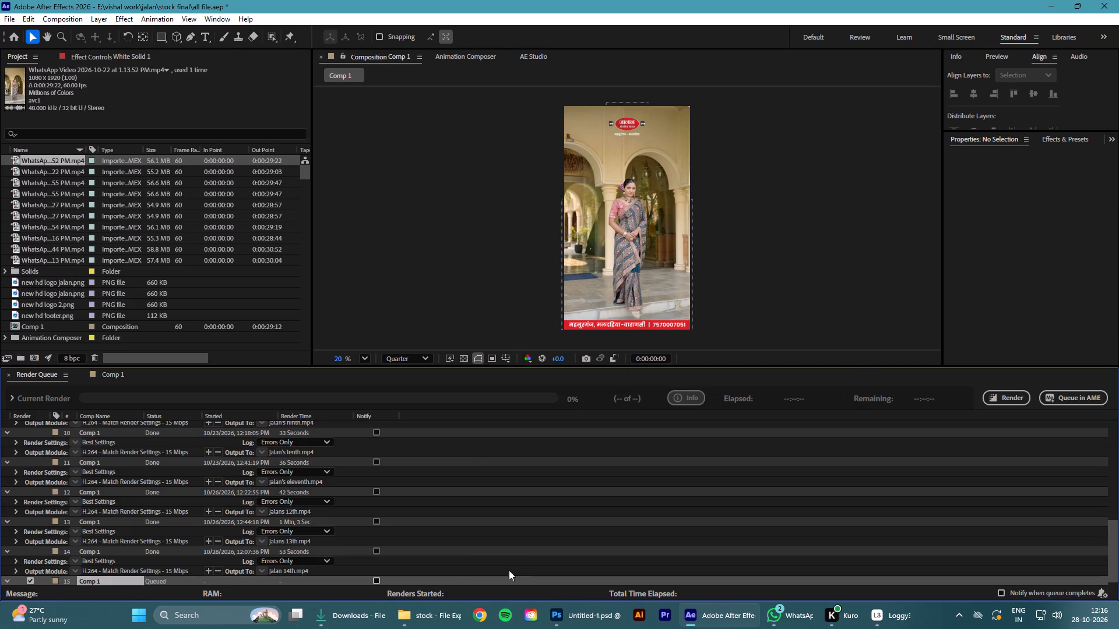
scroll(321, 571, down, 7)
click(288, 583)
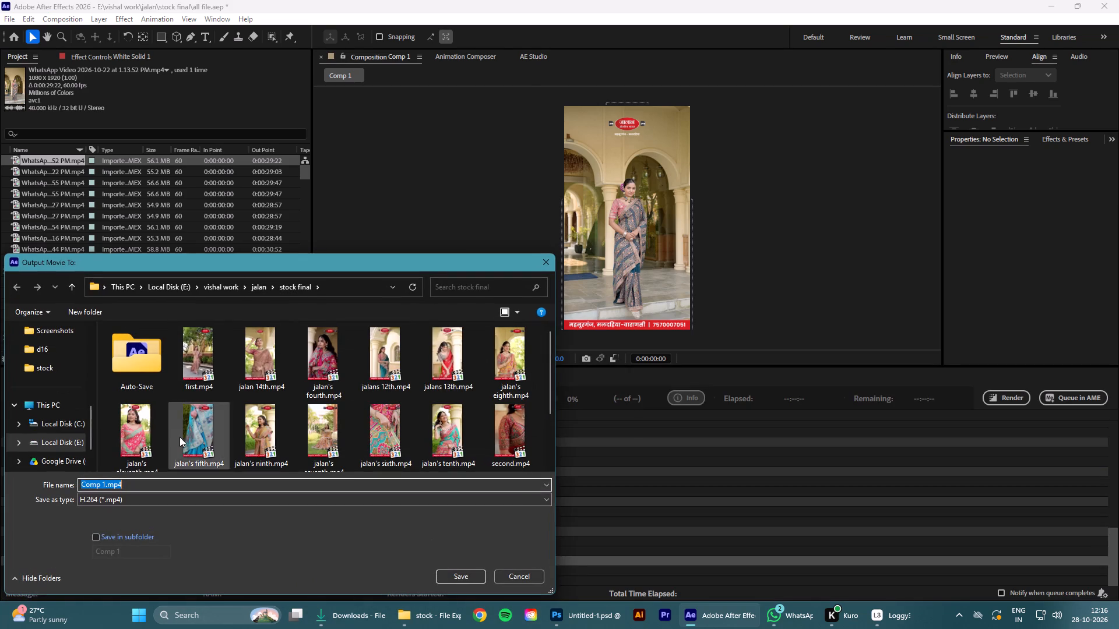
text(jalan 15)
text(th)
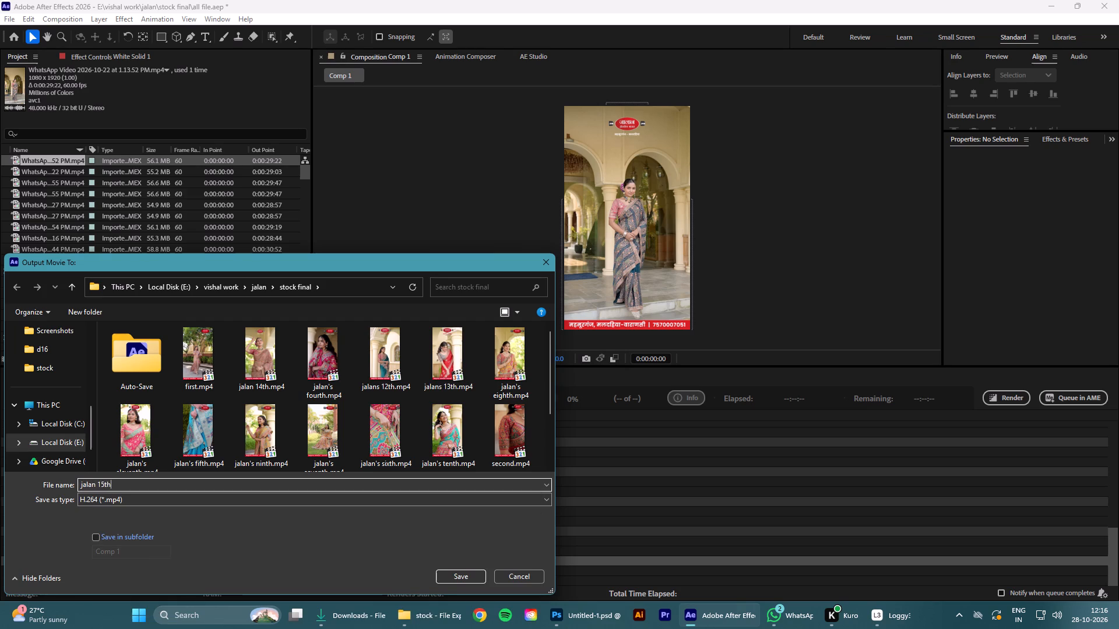
key(Return)
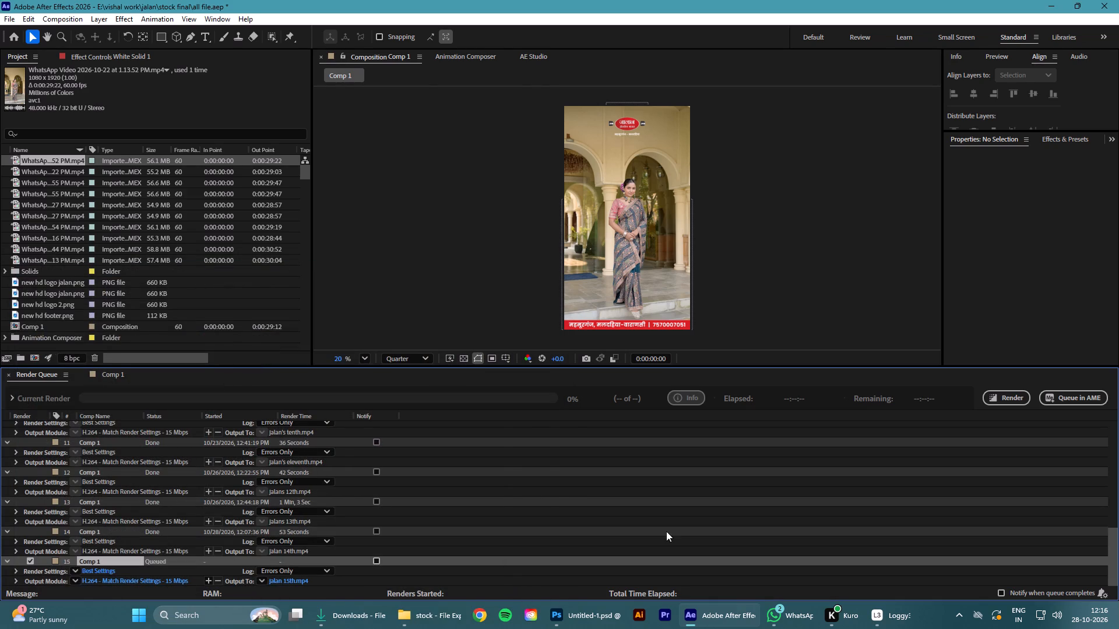
scroll(656, 538, down, 6)
click(1008, 395)
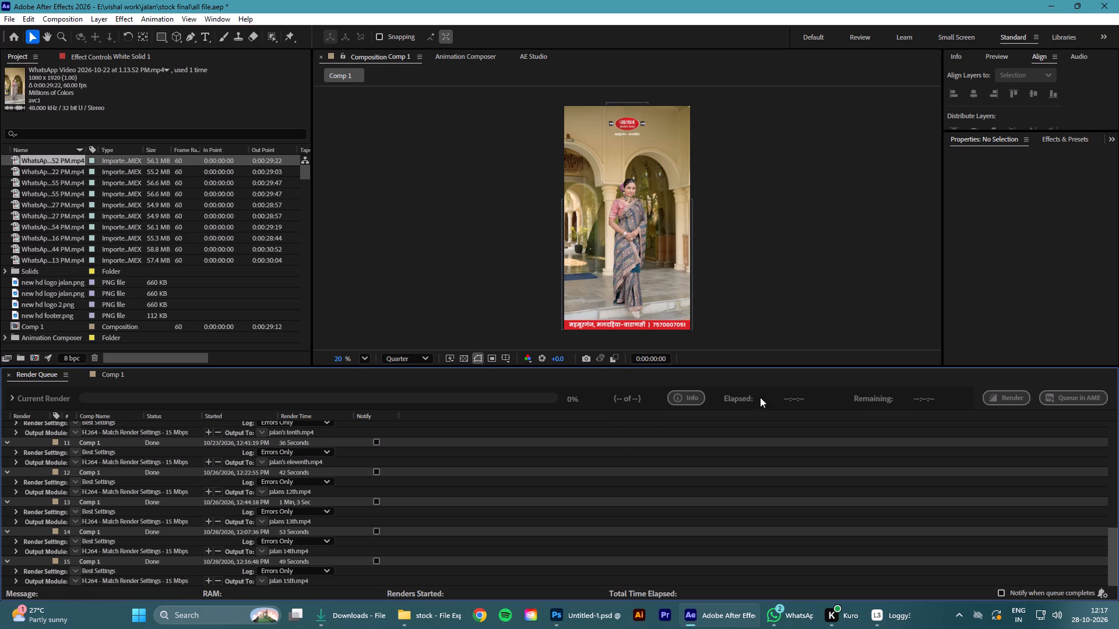
Switch to File Explorer, open jalan's stock final folder, and play the rendered jalan 15th.mp4 full screen to review it, closing the player when done.
click(1051, 0)
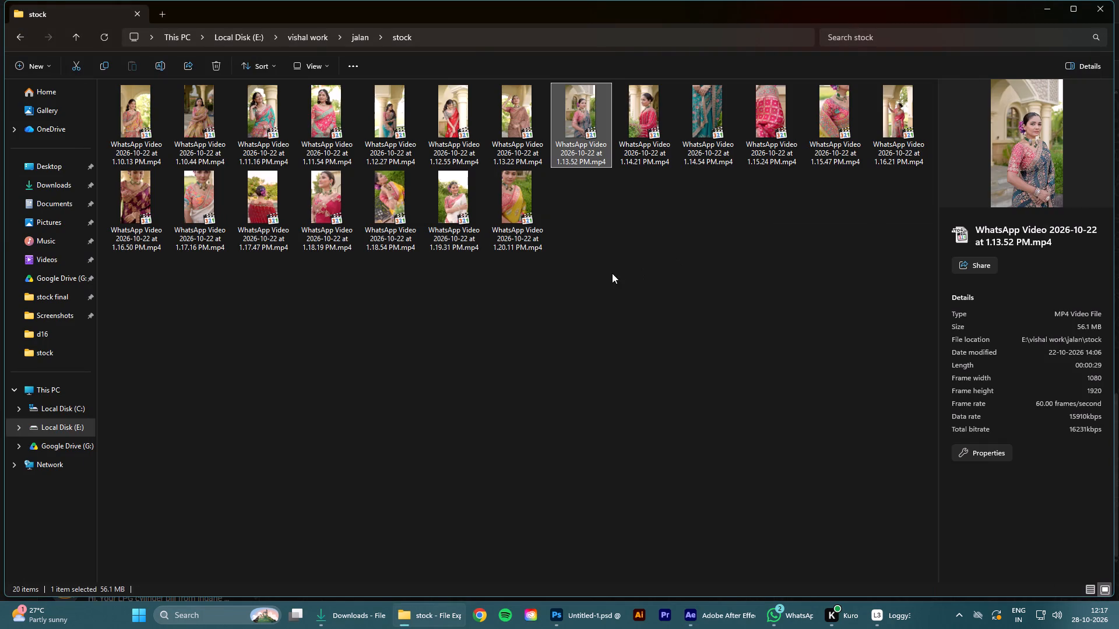
click(612, 273)
click(20, 40)
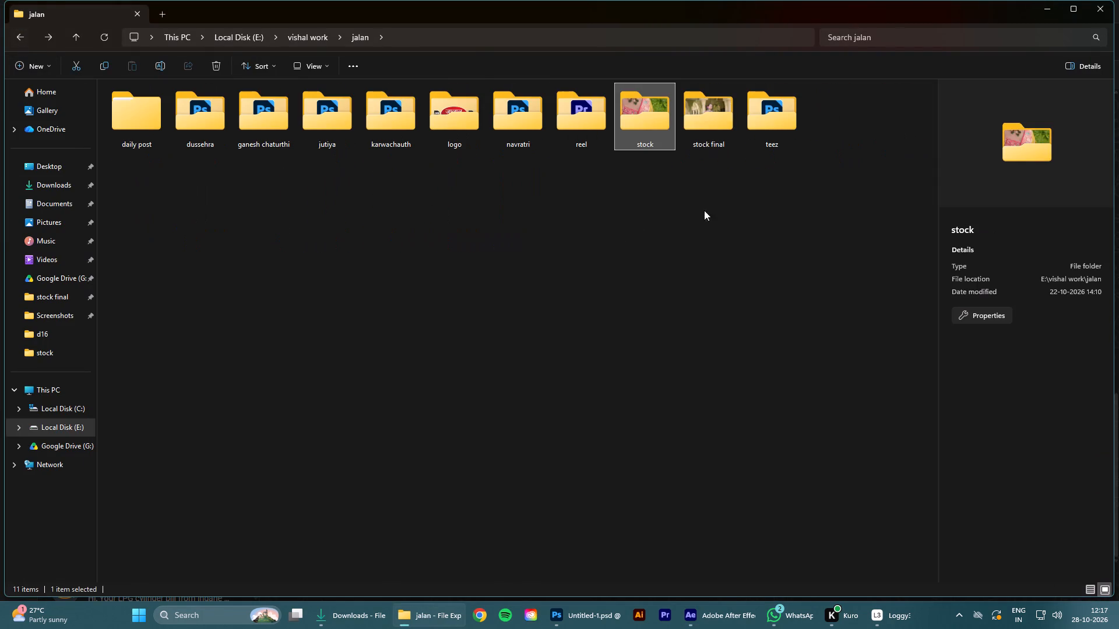
double_click(703, 108)
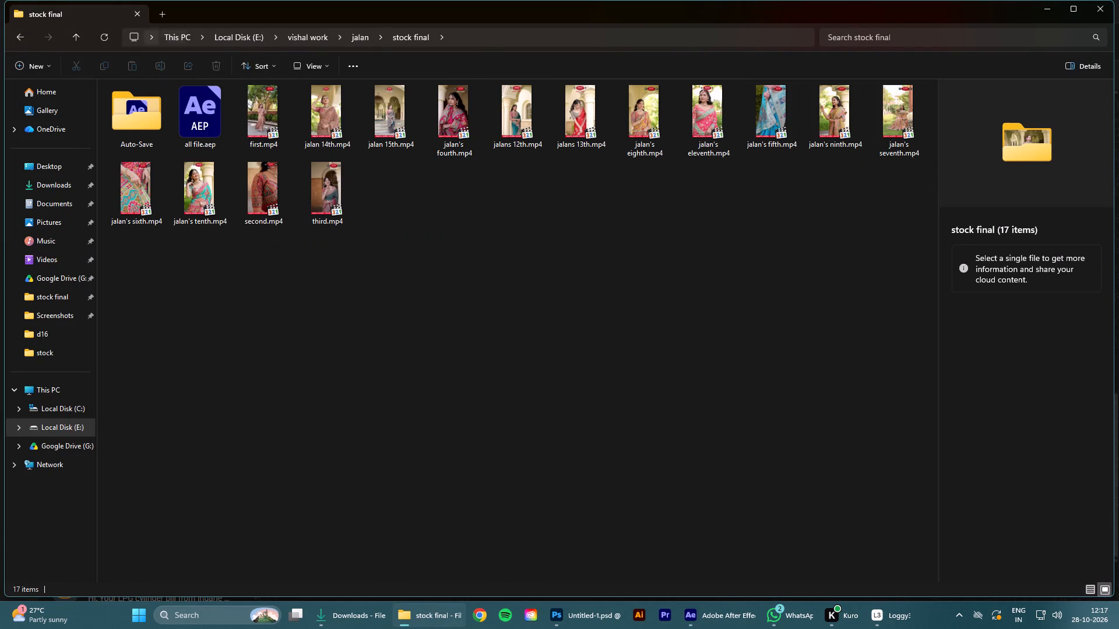
click(103, 37)
double_click(393, 116)
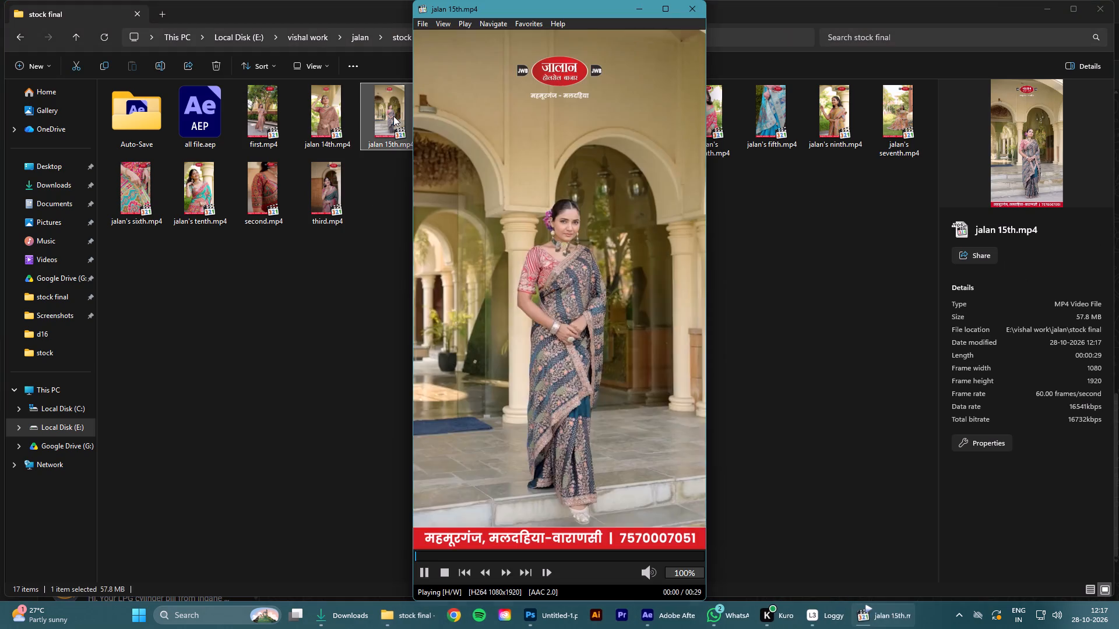
double_click(532, 248)
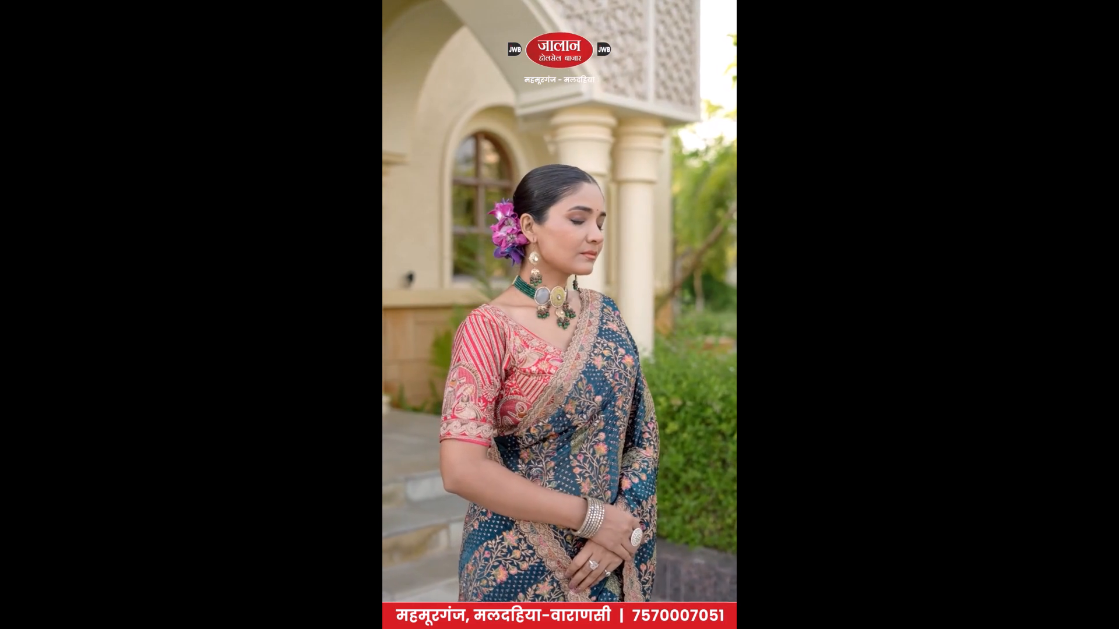
double_click(816, 292)
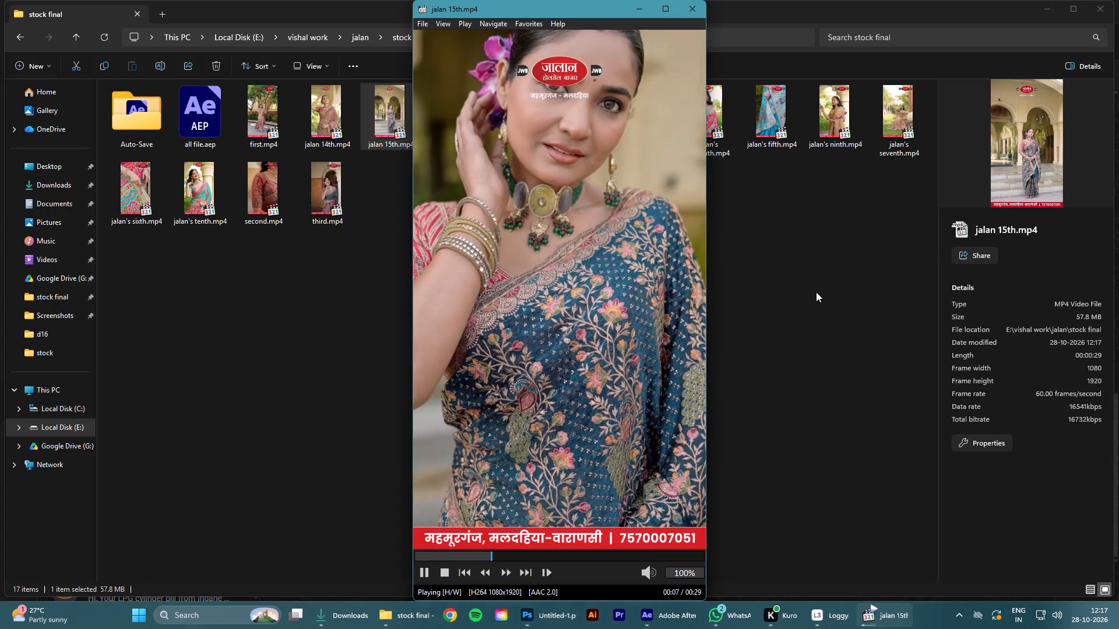
click(682, 6)
click(627, 356)
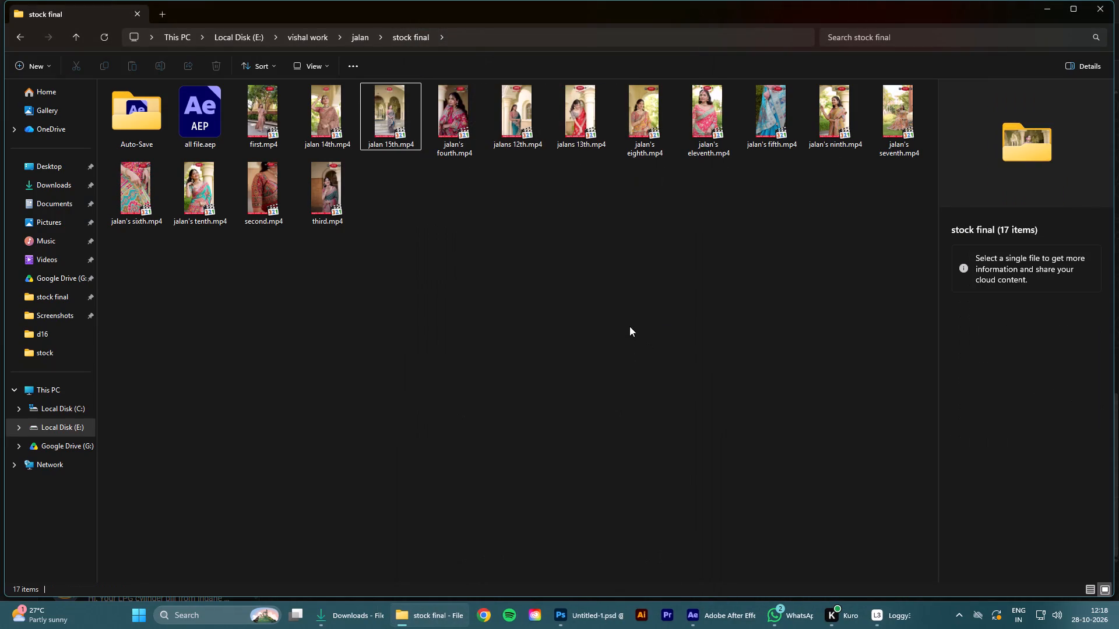